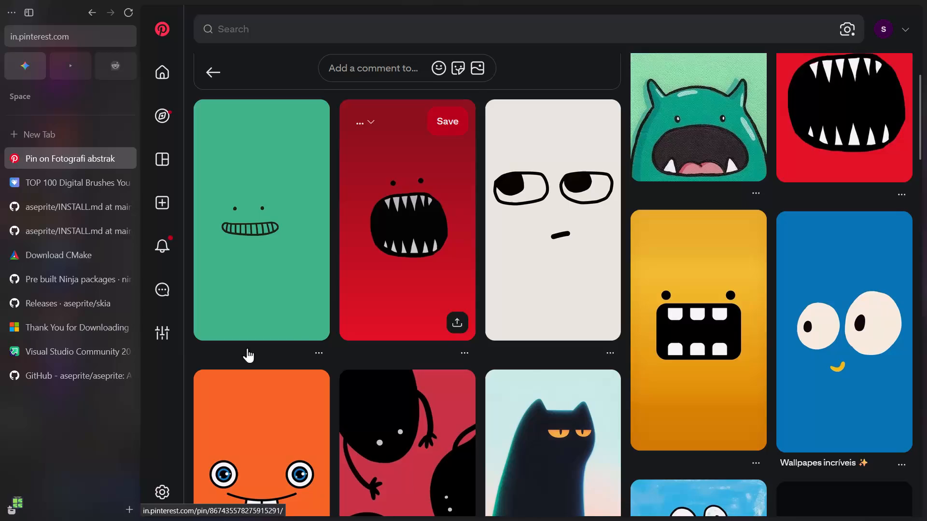
Browse the cartoon monster and animal wallpaper pins on Pinterest.
{"action": "scroll", "coordinate": [175, 337], "scroll_direction": "down", "scroll_amount": 4}
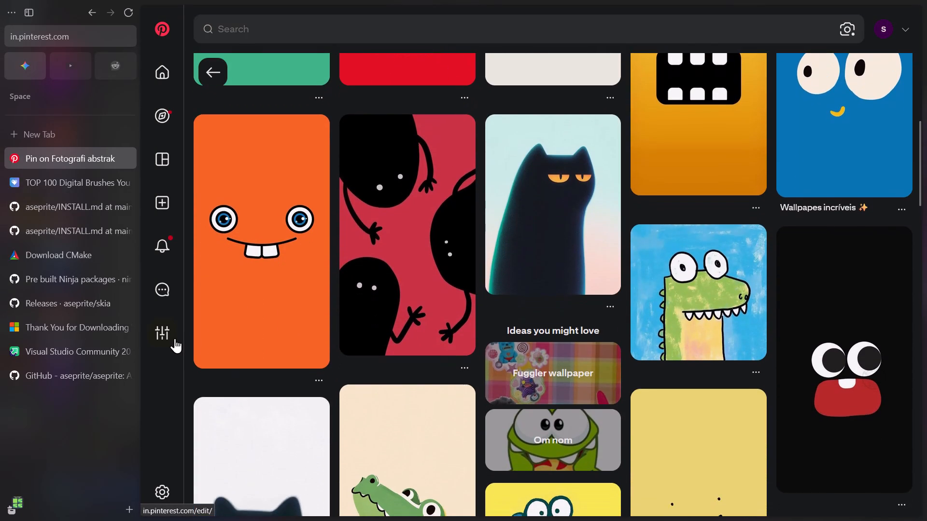
{"action": "scroll", "coordinate": [175, 338], "scroll_direction": "down", "scroll_amount": 9}
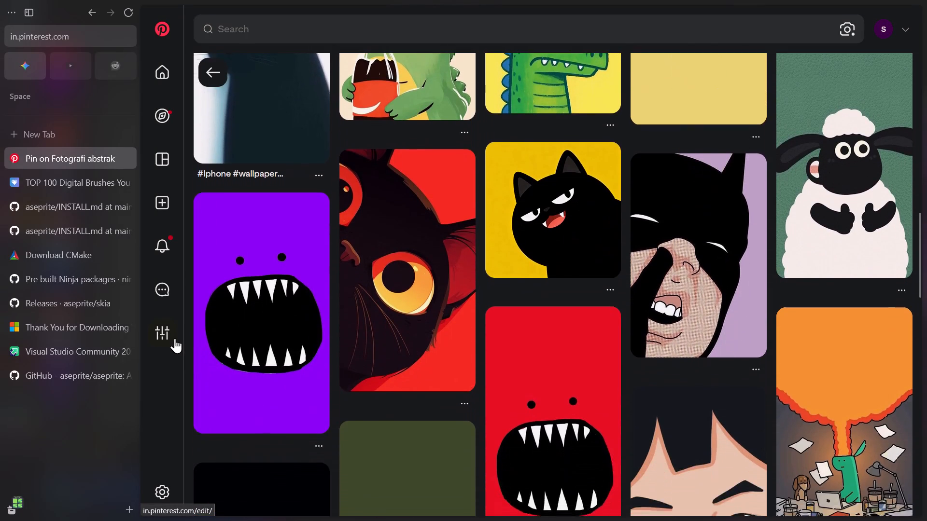
{"action": "scroll", "coordinate": [175, 338], "scroll_direction": "down", "scroll_amount": 1}
{"action": "left_click", "coordinate": [171, 386]}
{"action": "scroll", "coordinate": [196, 354], "scroll_direction": "up", "scroll_amount": 13}
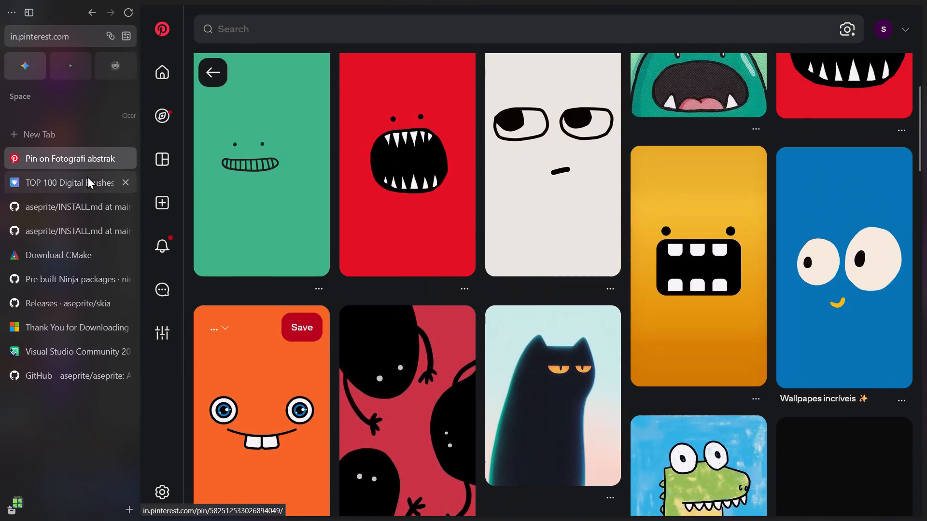
Check the top 100 digital brushes page and the MinGW section of Aseprite's INSTALL.md.
{"action": "left_click", "coordinate": [68, 188]}
{"action": "scroll", "coordinate": [321, 249], "scroll_direction": "down", "scroll_amount": 6}
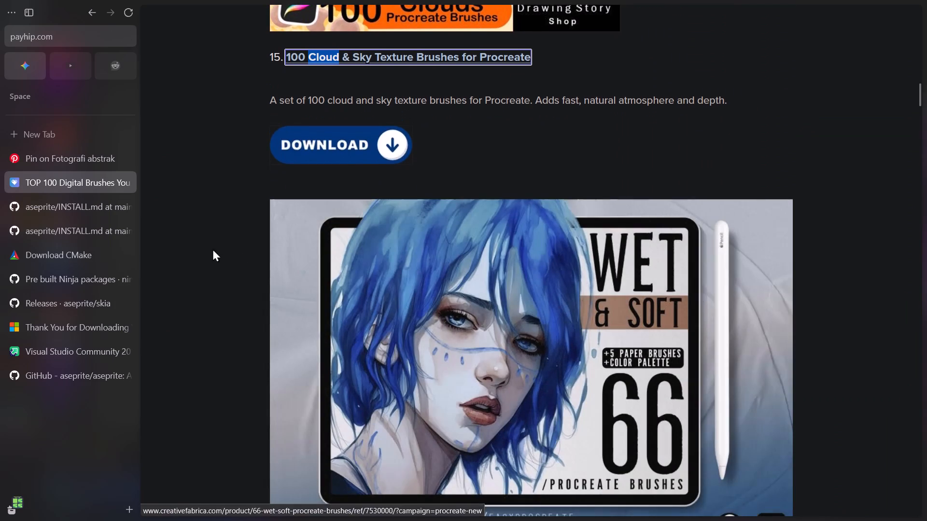
{"action": "left_click", "coordinate": [51, 209]}
{"action": "scroll", "coordinate": [387, 283], "scroll_direction": "down", "scroll_amount": 3}
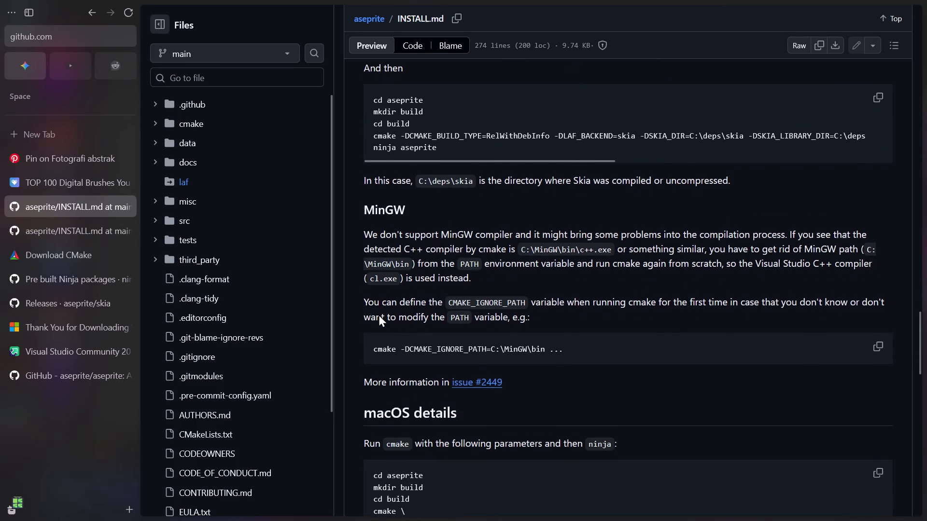
{"action": "left_click_drag", "start_coordinate": [472, 233], "coordinate": [660, 323]}
{"action": "left_click", "coordinate": [646, 329]}
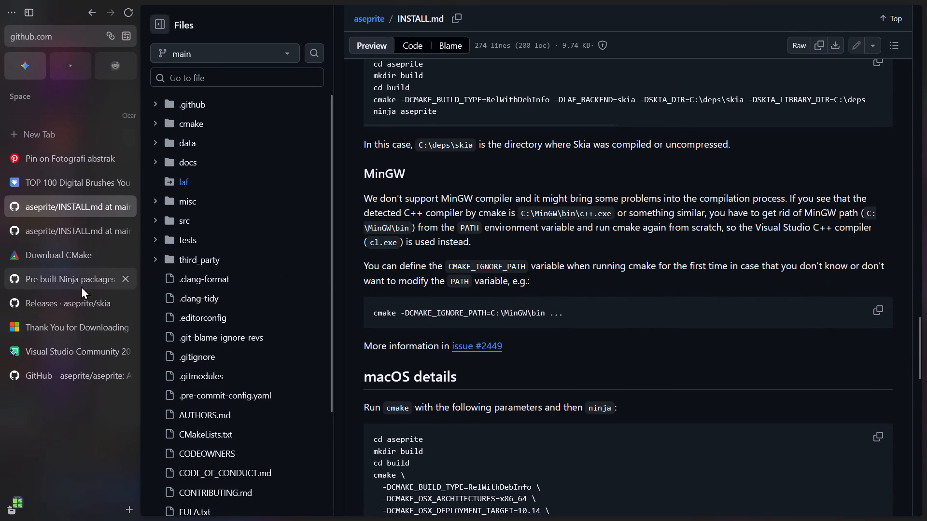
Return to the top 100 digital brushes page and look over the Procreate brush sets around numbers 11 to 16.
{"action": "left_click", "coordinate": [72, 180]}
{"action": "scroll", "coordinate": [161, 201], "scroll_direction": "down", "scroll_amount": 5}
{"action": "scroll", "coordinate": [164, 203], "scroll_direction": "up", "scroll_amount": 2}
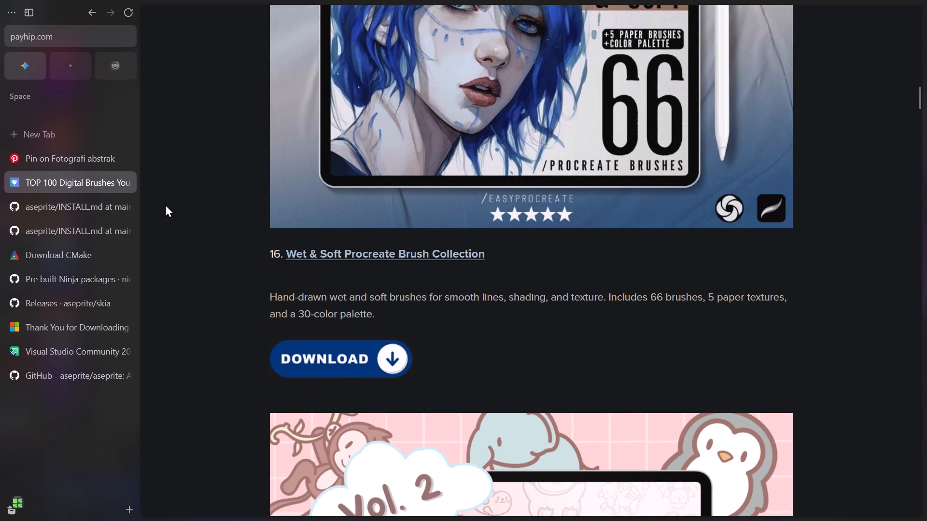
{"action": "scroll", "coordinate": [165, 204], "scroll_direction": "up", "scroll_amount": 18}
{"action": "scroll", "coordinate": [173, 210], "scroll_direction": "up", "scroll_amount": 12}
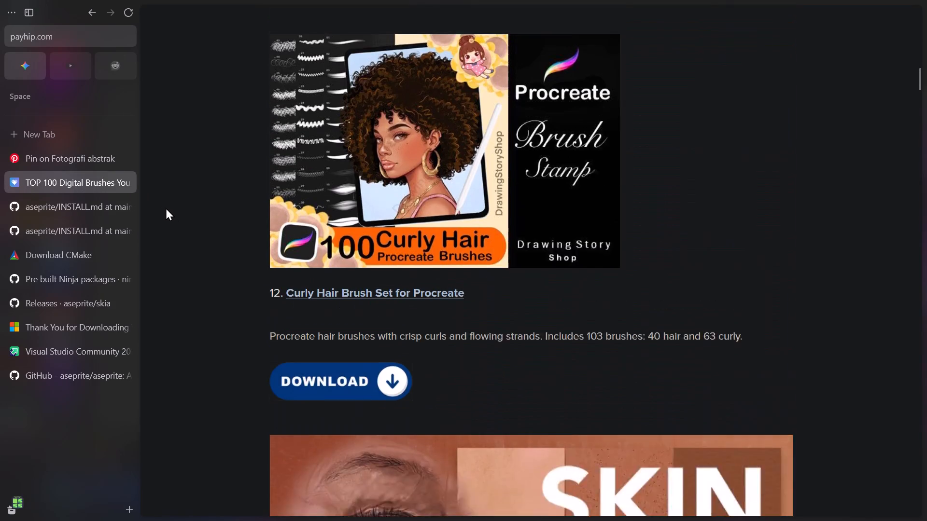
{"action": "scroll", "coordinate": [166, 207], "scroll_direction": "up", "scroll_amount": 14}
{"action": "scroll", "coordinate": [158, 213], "scroll_direction": "down", "scroll_amount": 8}
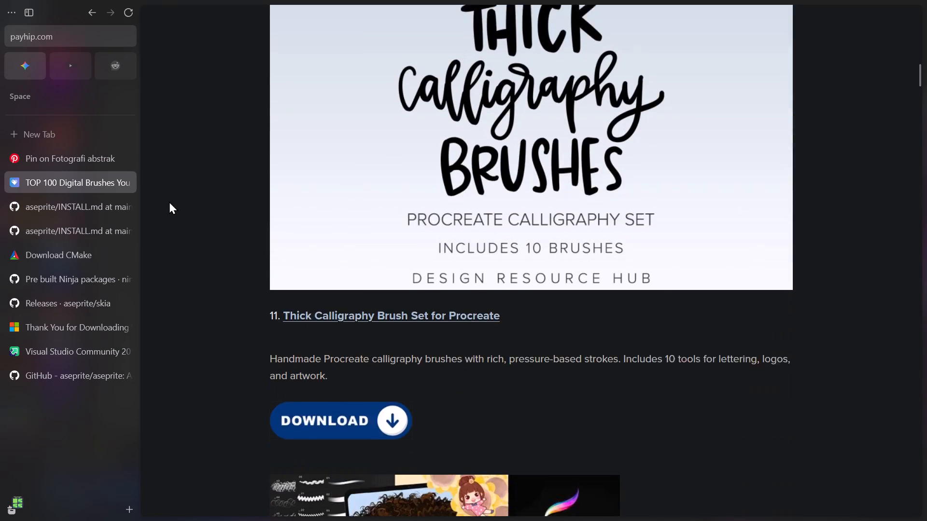
{"action": "scroll", "coordinate": [169, 201], "scroll_direction": "up", "scroll_amount": 3}
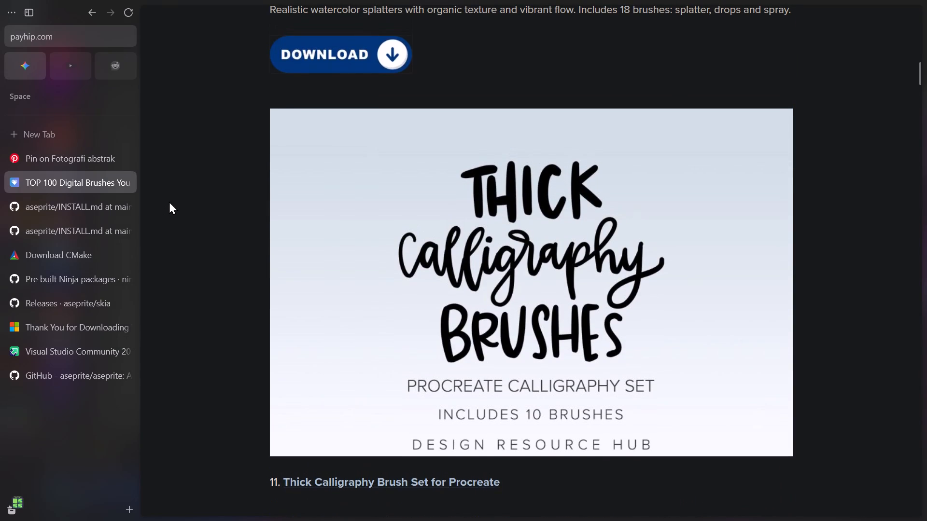
Switch to Figma, bring up the Music Player file and dismiss the introduction to agents.
{"action": "key", "text": "alt+space"}
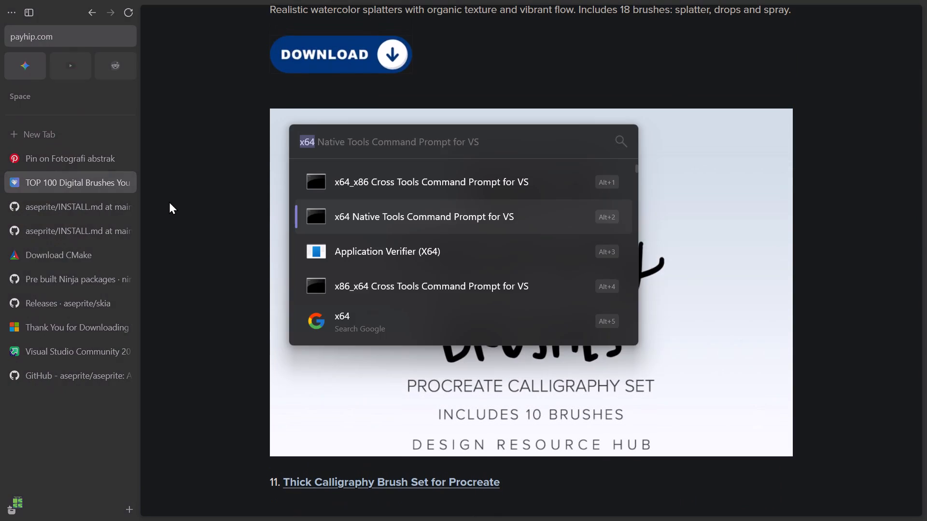
{"action": "type", "text": "fig"}
{"action": "key", "text": "Return"}
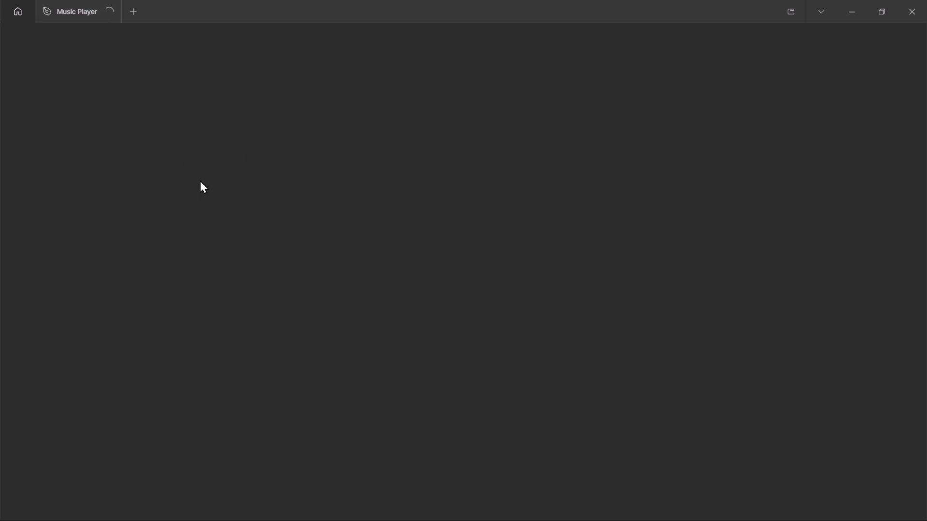
{"action": "left_click", "coordinate": [73, 5]}
{"action": "left_click", "coordinate": [790, 12]}
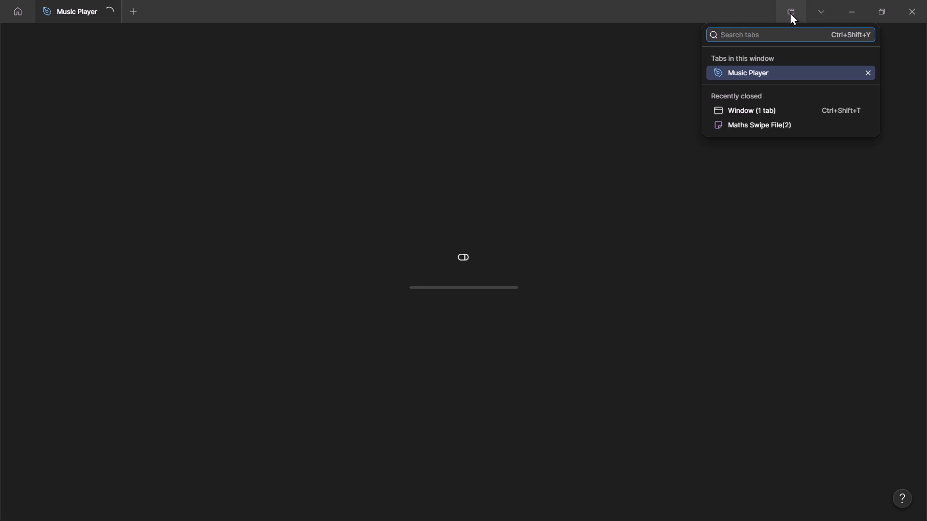
{"action": "left_click", "coordinate": [721, 6]}
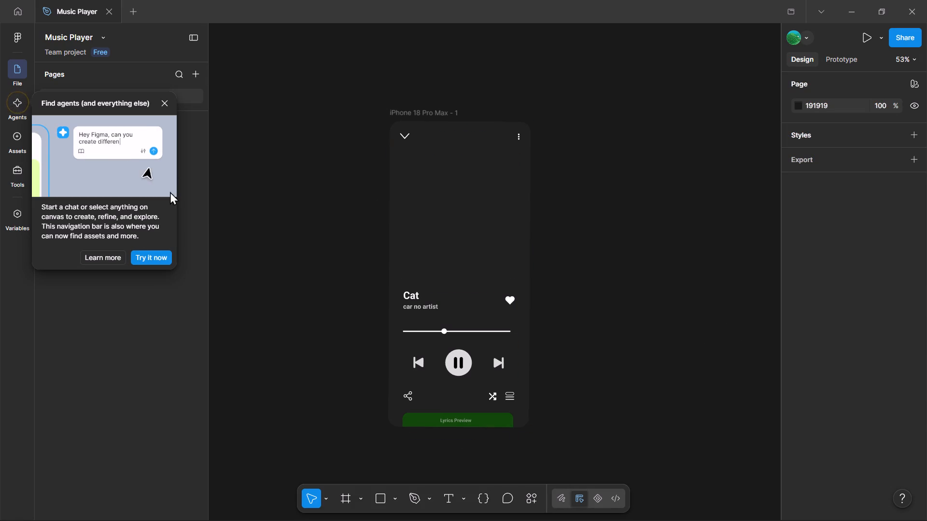
{"action": "left_click", "coordinate": [164, 103]}
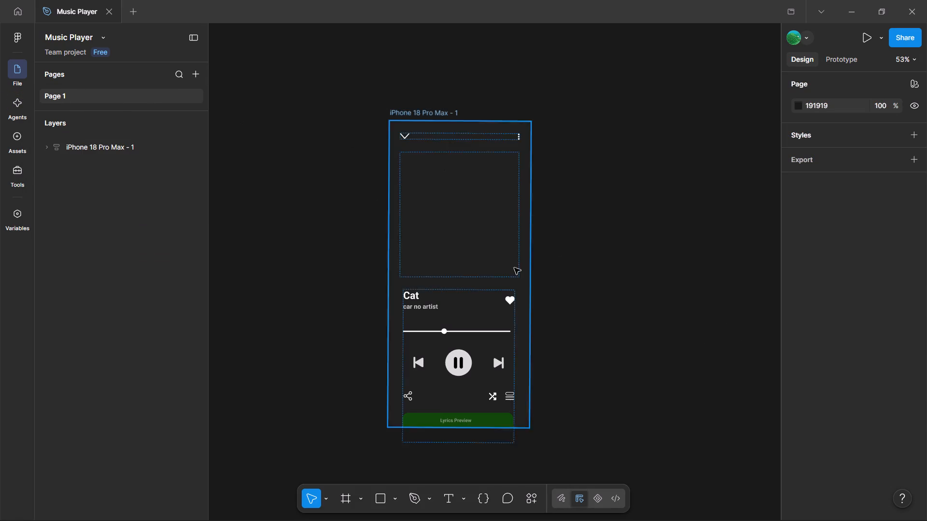
Examine the music player screen up close, from the album image to the playback controls.
{"action": "left_click", "coordinate": [461, 235]}
{"action": "left_click", "coordinate": [333, 220]}
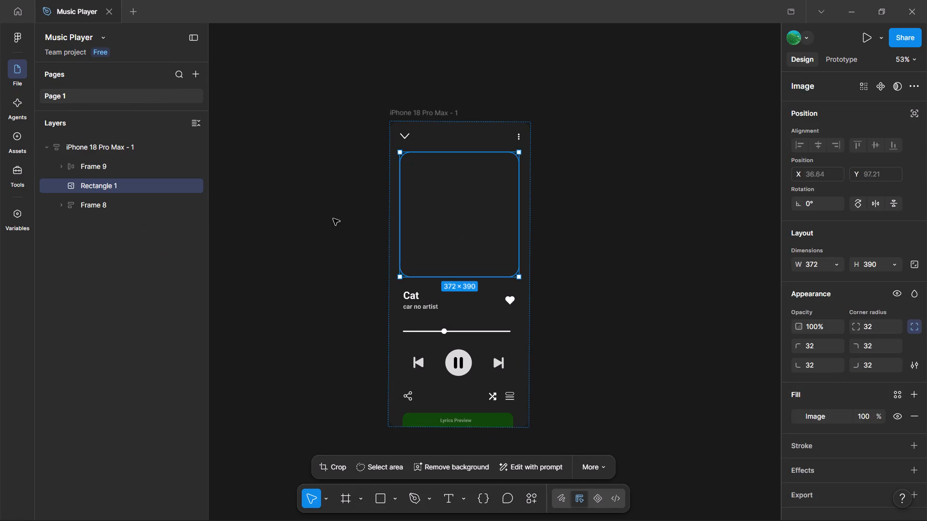
{"action": "scroll", "coordinate": [358, 206], "scroll_direction": "up", "scroll_amount": 2, "text": "ctrl"}
{"action": "scroll", "coordinate": [464, 212], "scroll_direction": "up", "scroll_amount": 2, "text": "ctrl"}
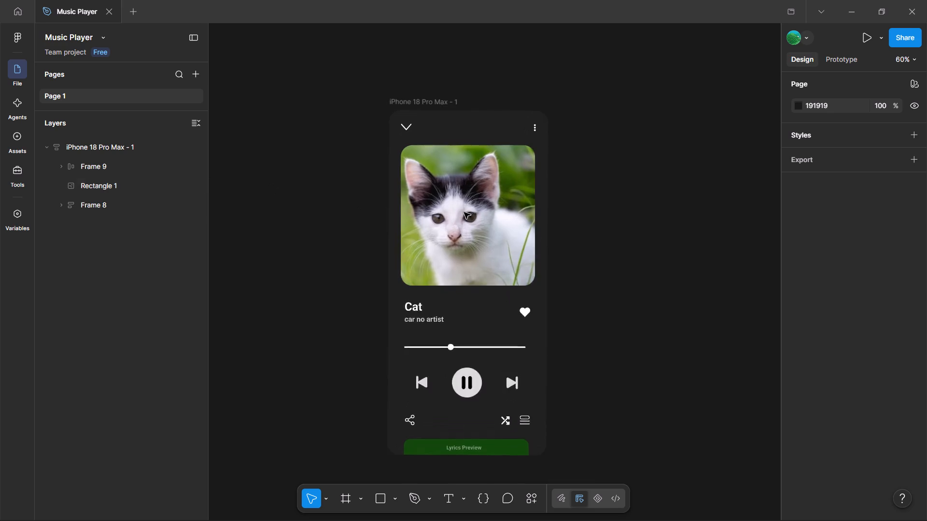
{"action": "scroll", "coordinate": [464, 212], "scroll_direction": "up", "scroll_amount": 3, "text": "ctrl"}
{"action": "scroll", "coordinate": [665, 274], "scroll_direction": "down", "scroll_amount": 5}
{"action": "scroll", "coordinate": [647, 282], "scroll_direction": "up", "scroll_amount": 4, "text": "ctrl"}
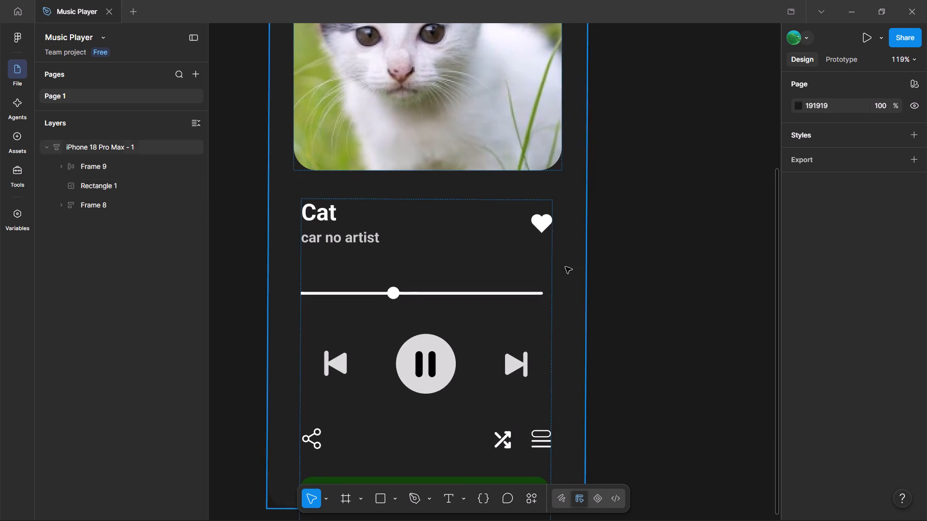
{"action": "middle_click_drag", "start_coordinate": [633, 266], "coordinate": [704, 235]}
{"action": "scroll", "coordinate": [668, 247], "scroll_direction": "up", "scroll_amount": 2, "text": "ctrl"}
{"action": "middle_click_drag", "start_coordinate": [678, 244], "coordinate": [715, 250]}
Expand Frame 8 down to the progress bar's Union and inspect its Ellipse 1 and Rectangle 2 shapes.
{"action": "left_click", "coordinate": [58, 204]}
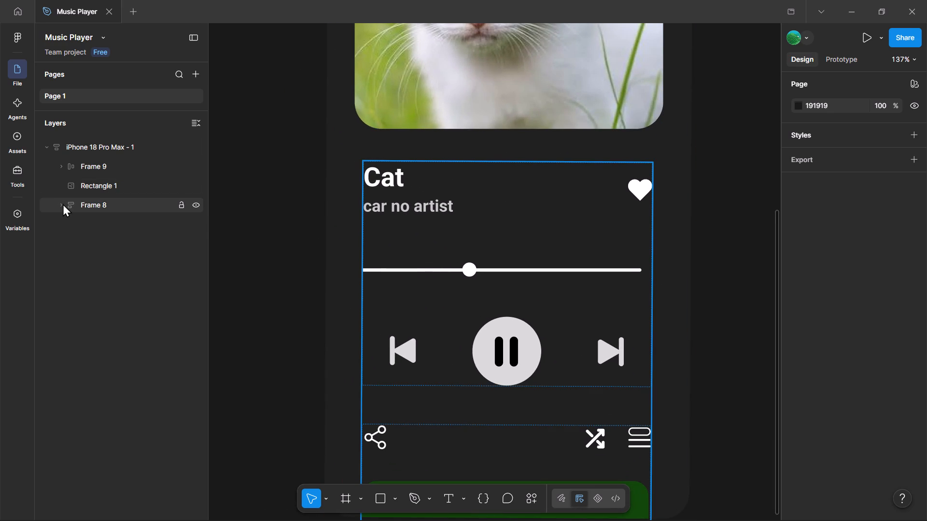
{"action": "left_click", "coordinate": [76, 224]}
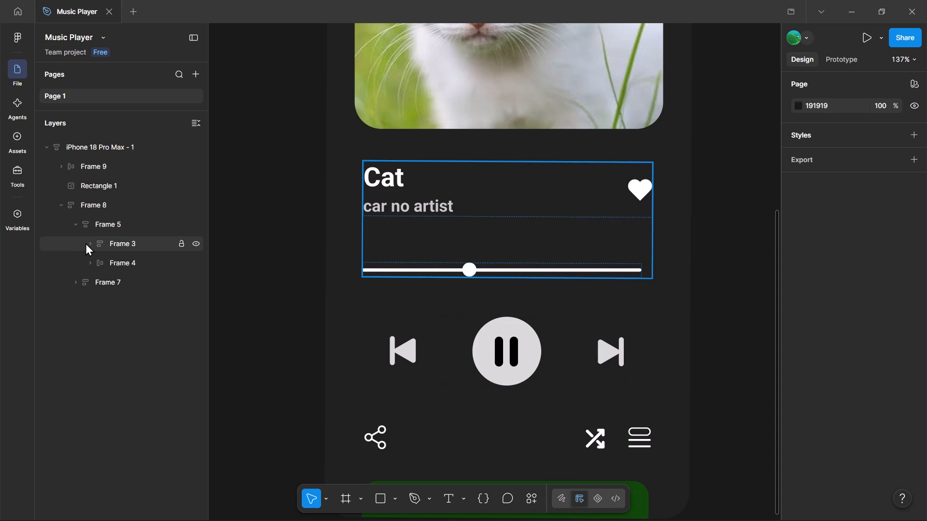
{"action": "left_click", "coordinate": [85, 243]}
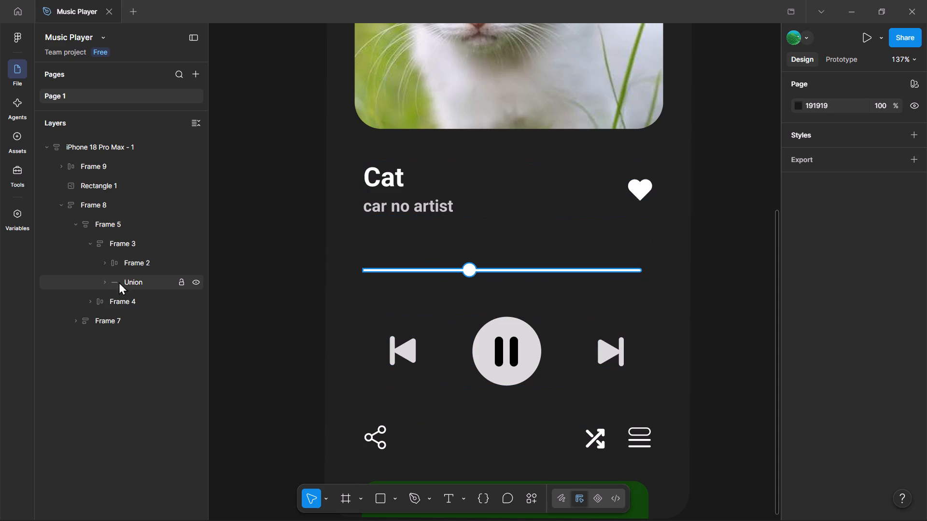
{"action": "left_click", "coordinate": [105, 282]}
{"action": "left_click", "coordinate": [141, 280]}
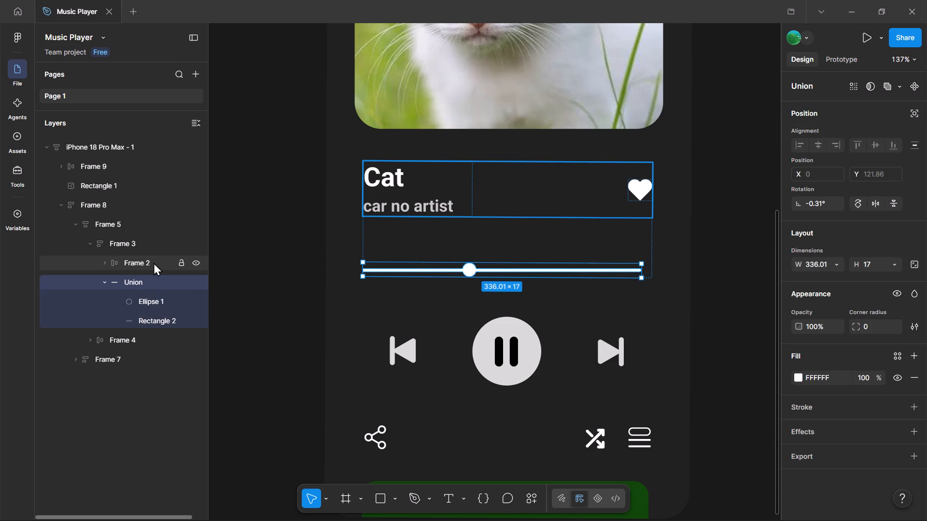
{"action": "left_click", "coordinate": [152, 297]}
{"action": "left_click", "coordinate": [155, 316]}
{"action": "left_click", "coordinate": [154, 297]}
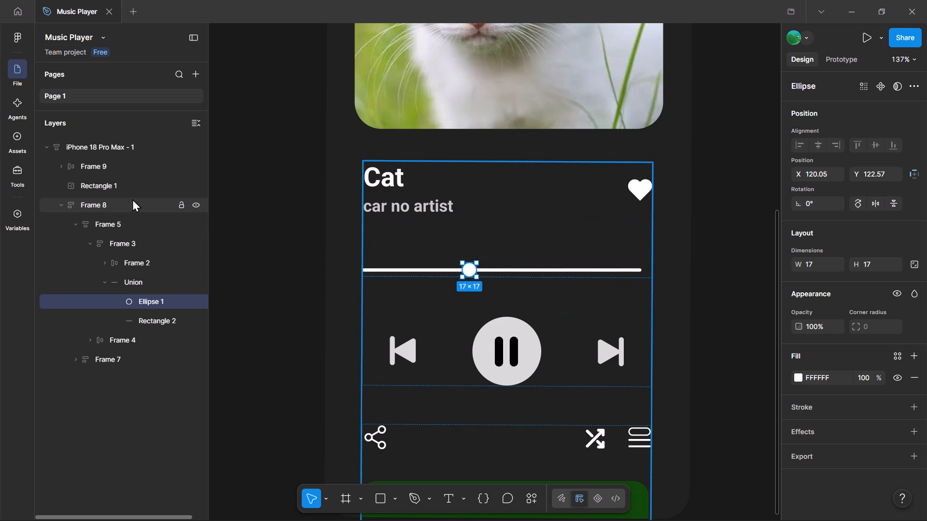
{"action": "left_click", "coordinate": [281, 316]}
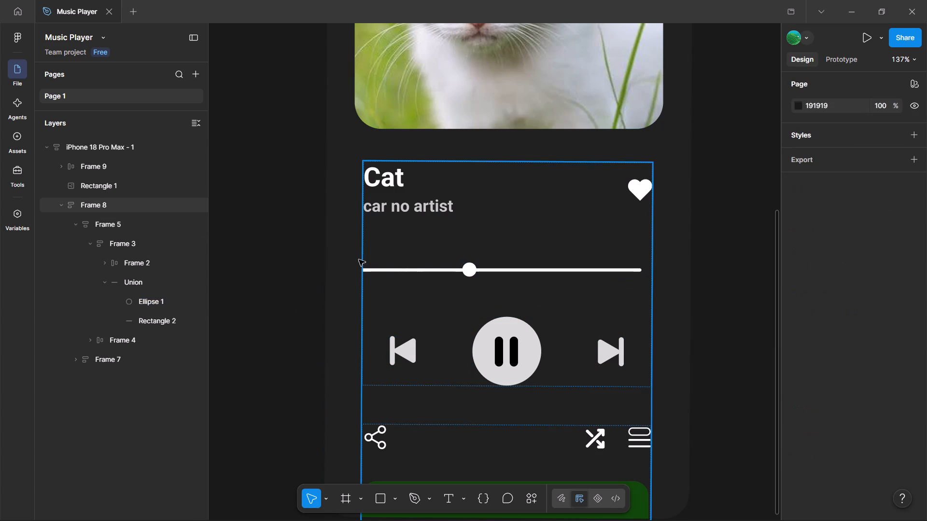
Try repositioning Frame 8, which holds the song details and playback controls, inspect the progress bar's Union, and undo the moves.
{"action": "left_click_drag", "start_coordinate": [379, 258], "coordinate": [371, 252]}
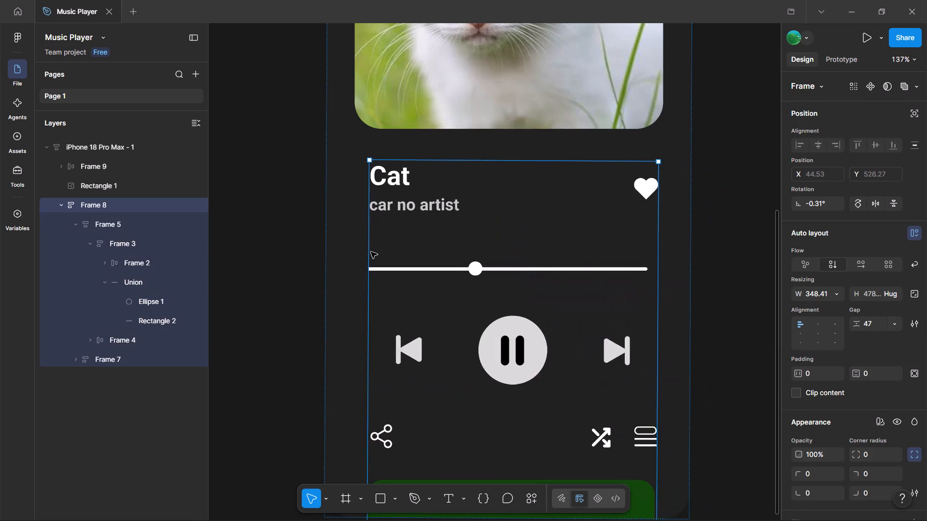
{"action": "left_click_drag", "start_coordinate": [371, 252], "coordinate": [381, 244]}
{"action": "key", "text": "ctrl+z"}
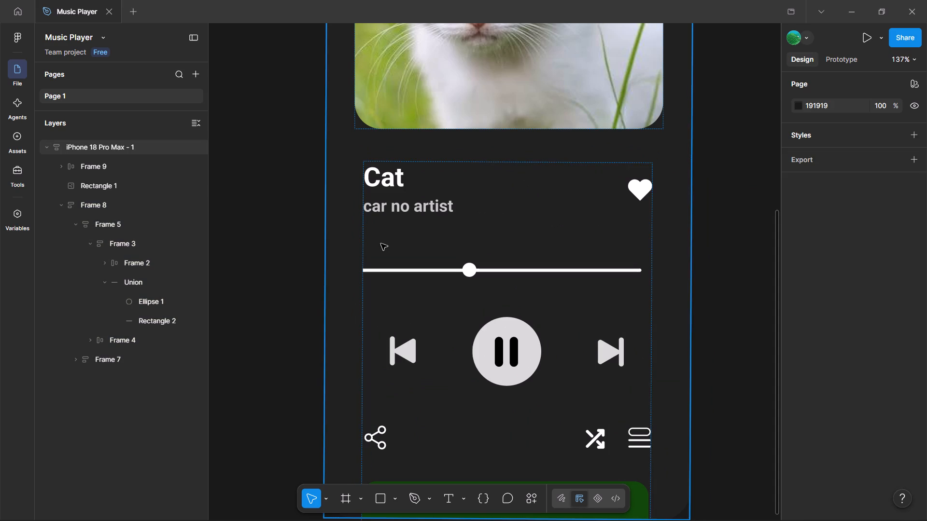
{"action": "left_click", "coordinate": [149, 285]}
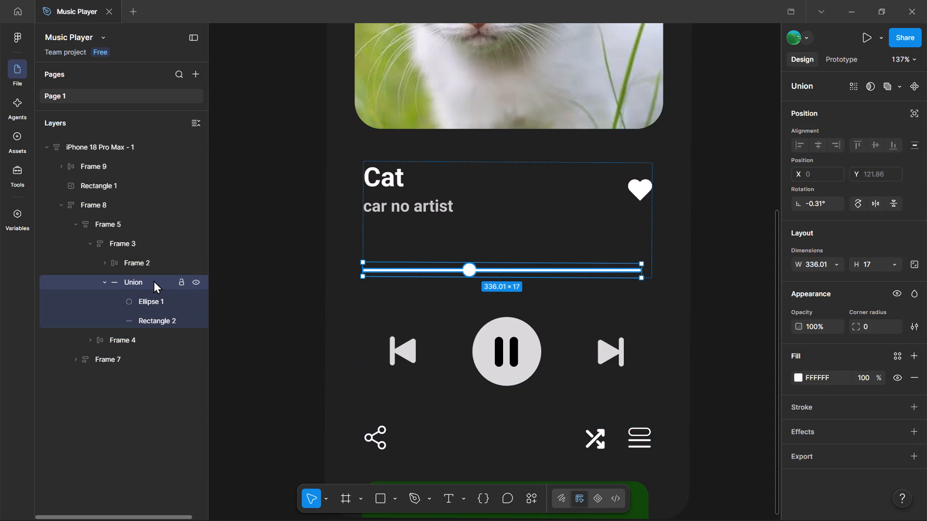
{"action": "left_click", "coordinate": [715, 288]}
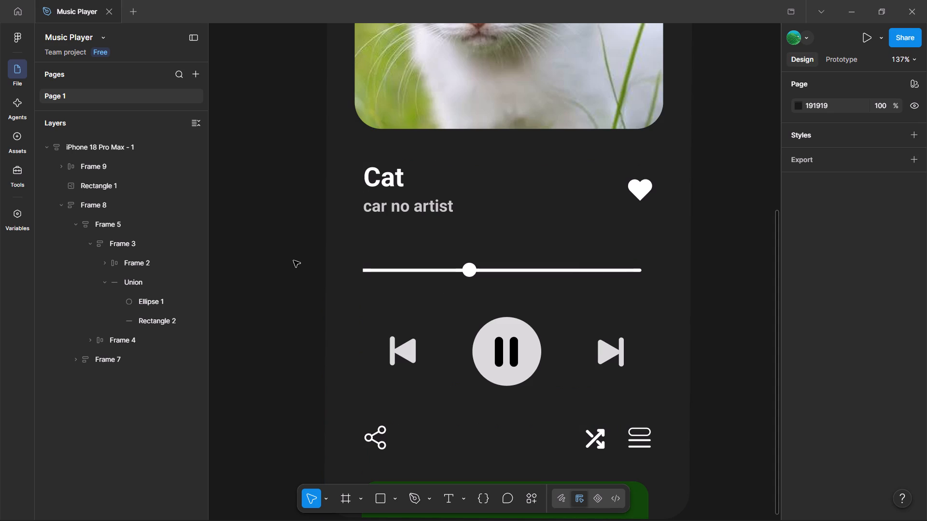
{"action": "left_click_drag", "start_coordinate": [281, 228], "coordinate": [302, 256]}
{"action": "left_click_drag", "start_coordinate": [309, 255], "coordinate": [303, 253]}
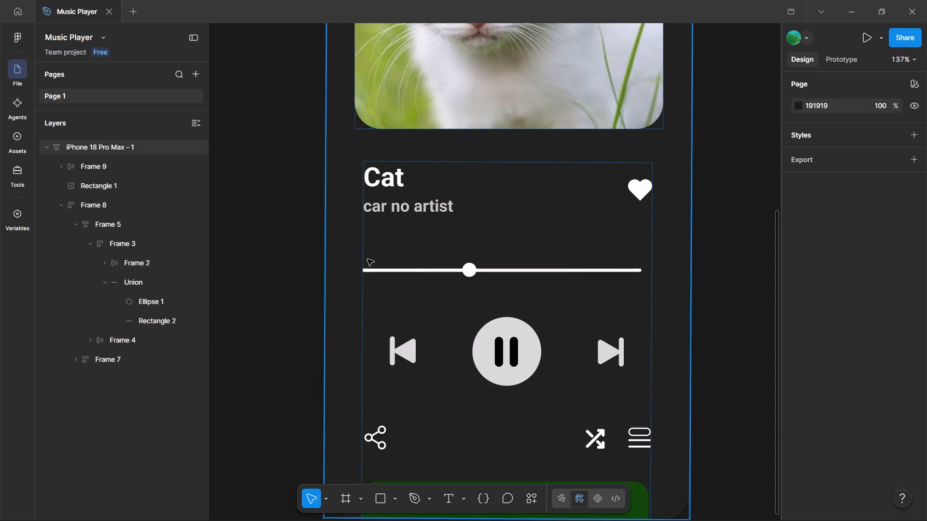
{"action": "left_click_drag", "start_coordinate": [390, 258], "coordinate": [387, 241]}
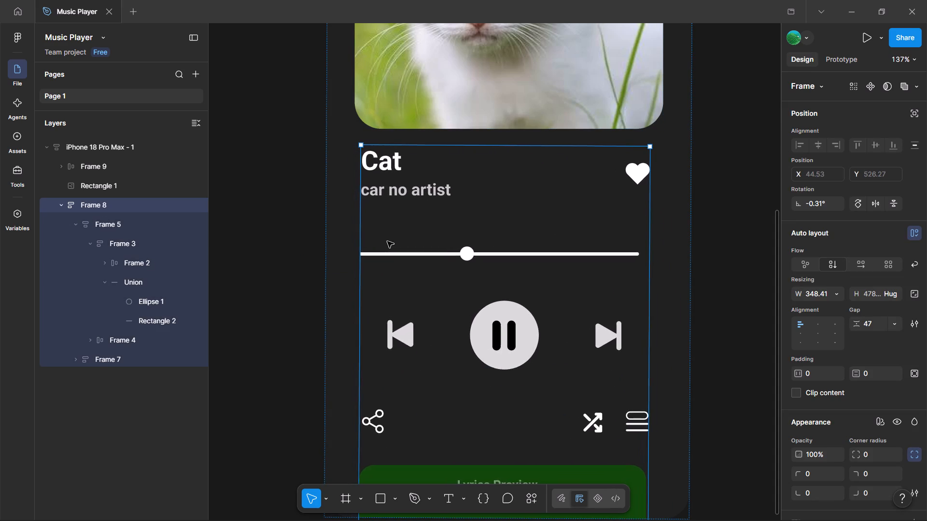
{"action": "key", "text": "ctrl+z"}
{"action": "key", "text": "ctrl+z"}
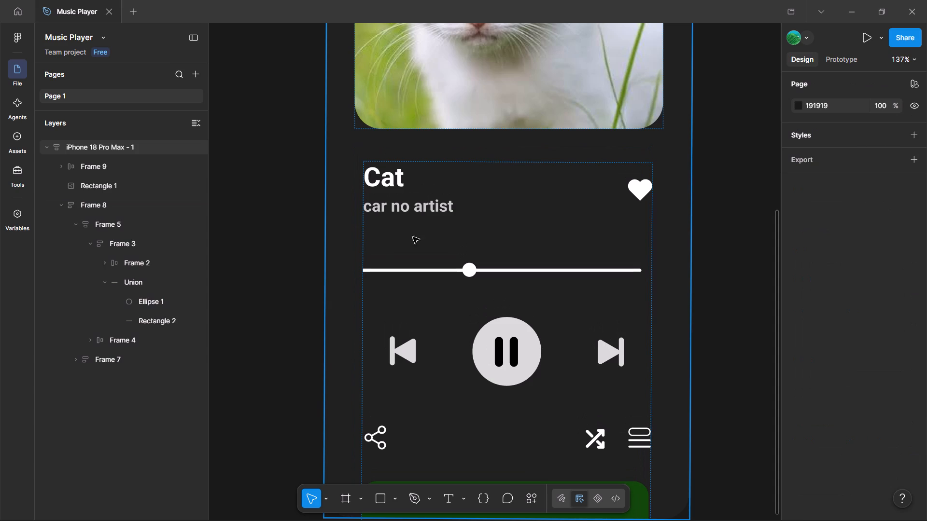
Move the whole iPhone 18 Pro Max - 1 frame slightly across the canvas to about X -40, Y -4.
{"action": "left_click", "coordinate": [692, 238]}
{"action": "left_click_drag", "start_coordinate": [646, 250], "coordinate": [626, 247]}
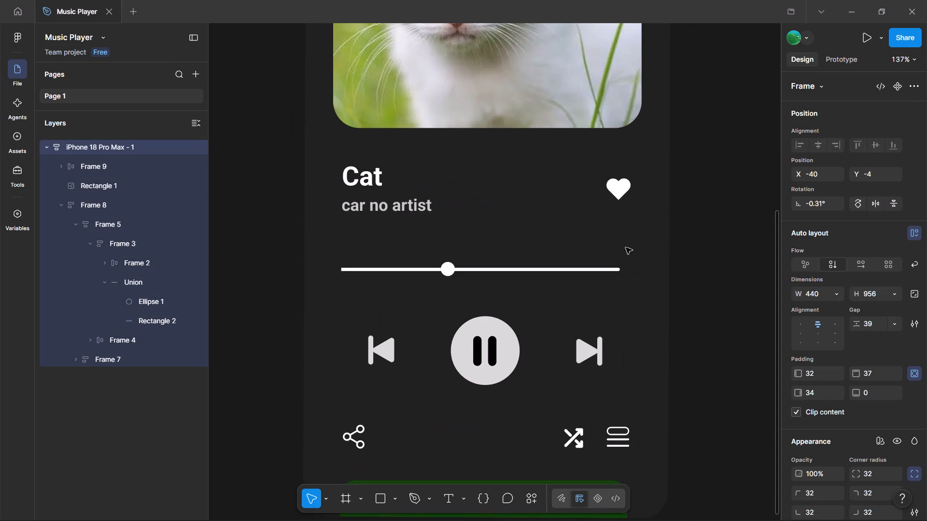
{"action": "left_click_drag", "start_coordinate": [626, 247], "coordinate": [624, 249]}
Ungroup the progress bar's Union inside Frame 3 into separate Rectangle 2 and Ellipse 1 layers.
{"action": "left_click_drag", "start_coordinate": [695, 258], "coordinate": [562, 270]}
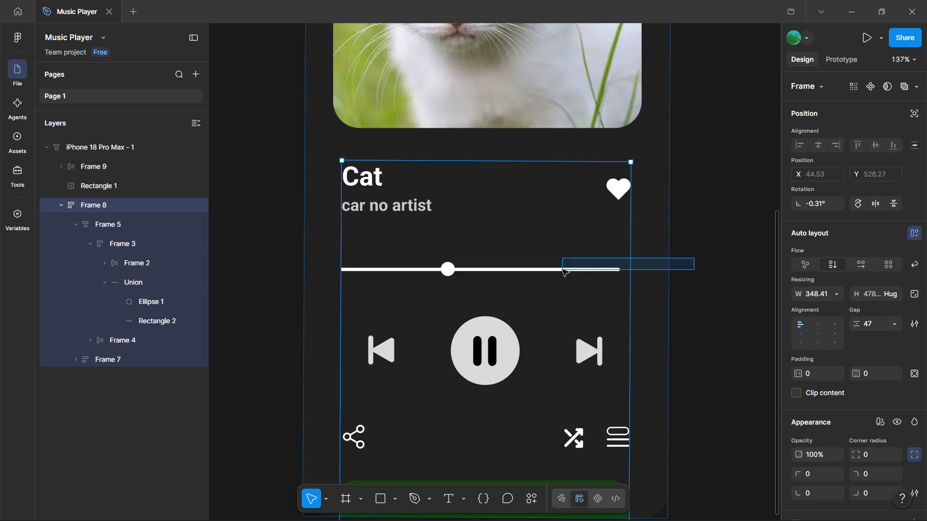
{"action": "left_click_drag", "start_coordinate": [562, 270], "coordinate": [560, 271]}
{"action": "left_click", "coordinate": [724, 248]}
{"action": "left_click", "coordinate": [532, 268]}
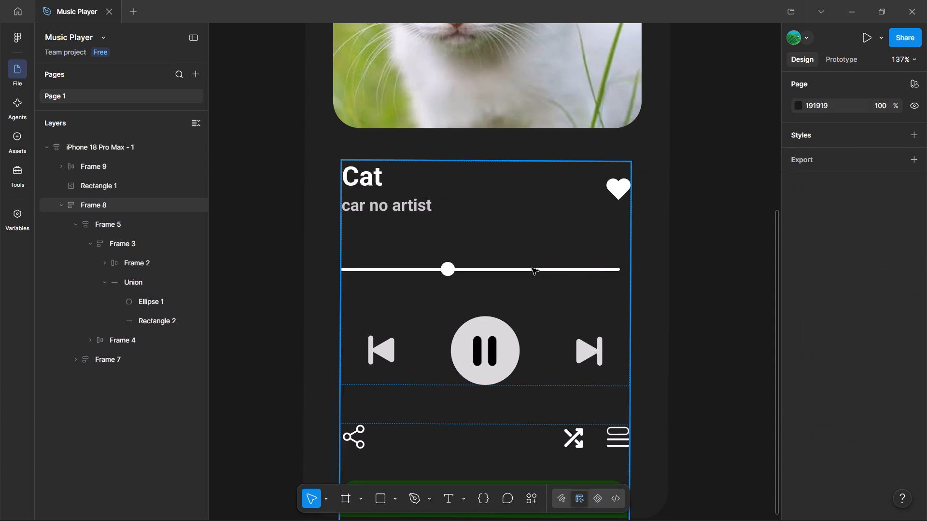
{"action": "left_click", "coordinate": [532, 268]}
{"action": "left_click", "coordinate": [532, 268]}
{"action": "left_click", "coordinate": [532, 268]}
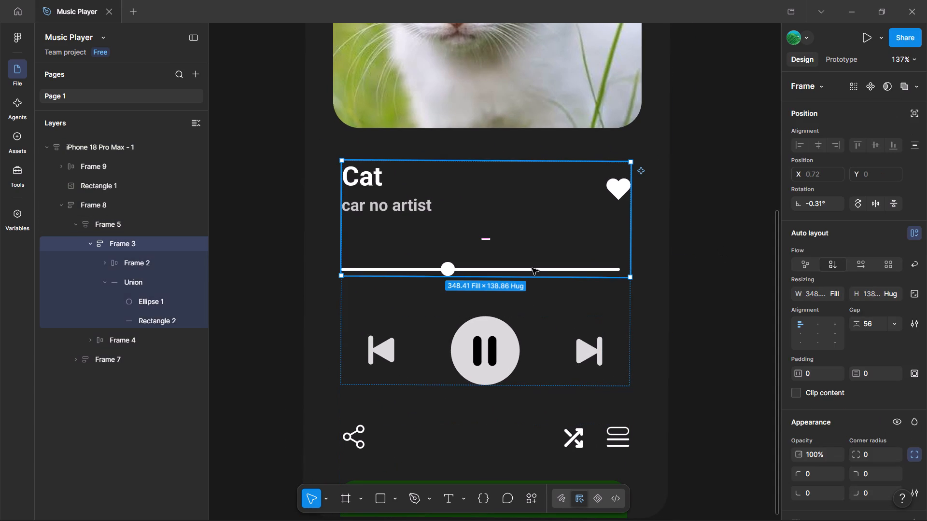
{"action": "left_click", "coordinate": [529, 271]}
{"action": "double_click", "coordinate": [529, 271]}
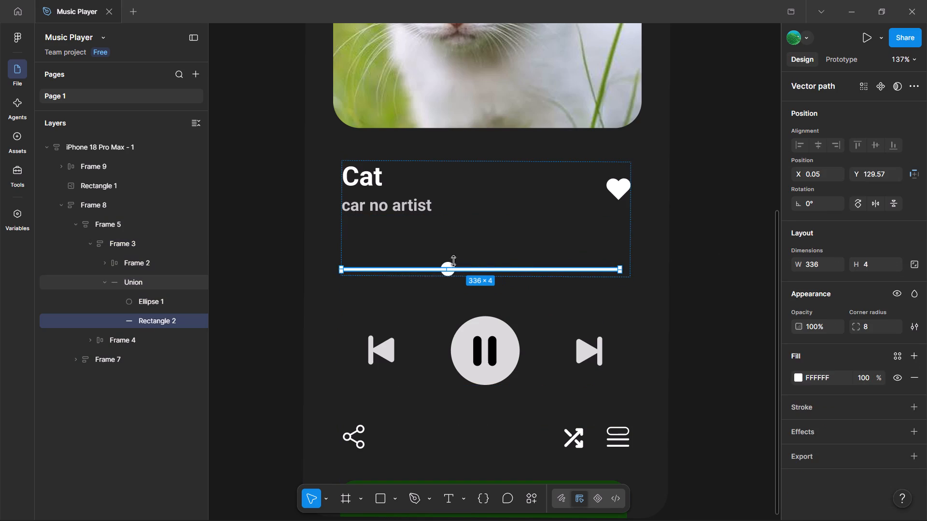
{"action": "left_click", "coordinate": [166, 300], "text": "shift"}
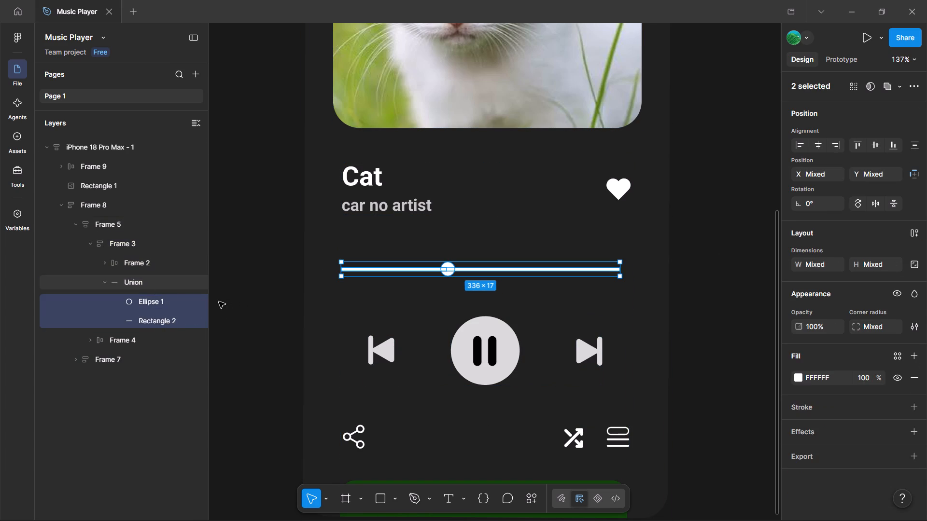
{"action": "right_click", "coordinate": [137, 284]}
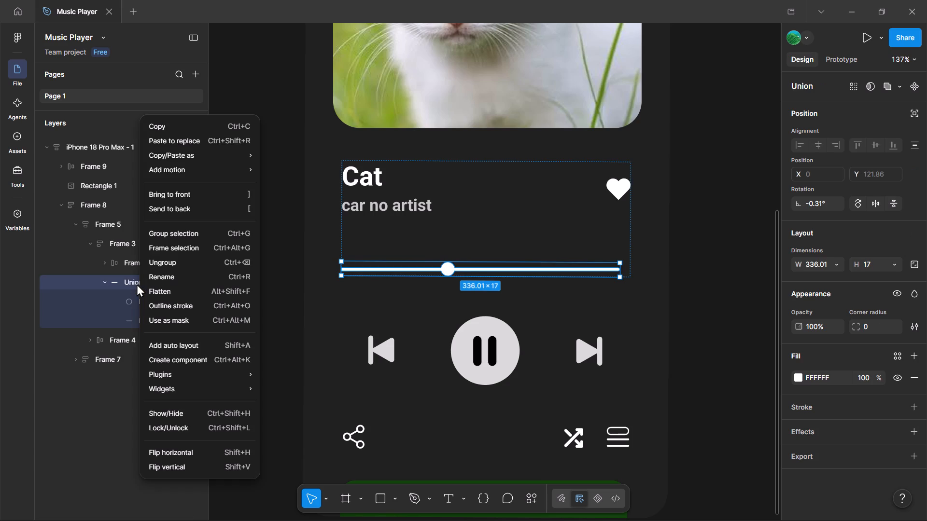
{"action": "left_click", "coordinate": [165, 261]}
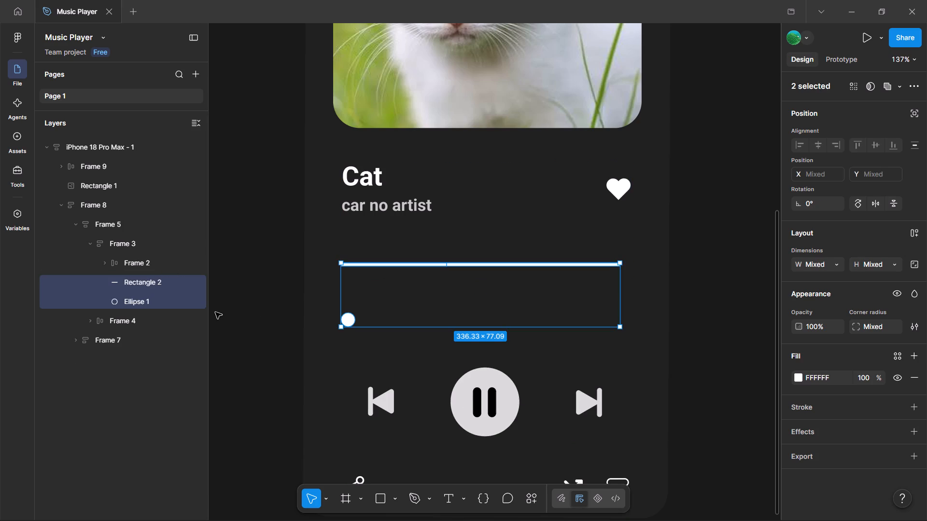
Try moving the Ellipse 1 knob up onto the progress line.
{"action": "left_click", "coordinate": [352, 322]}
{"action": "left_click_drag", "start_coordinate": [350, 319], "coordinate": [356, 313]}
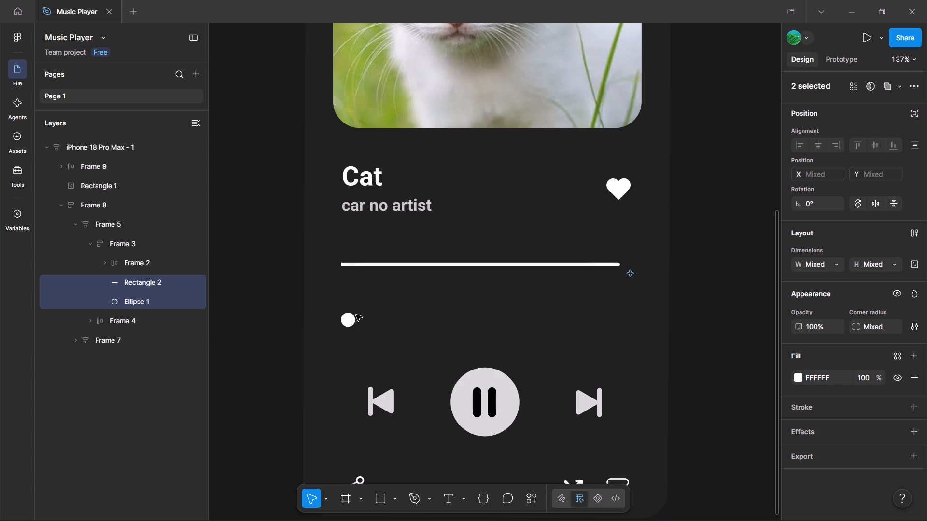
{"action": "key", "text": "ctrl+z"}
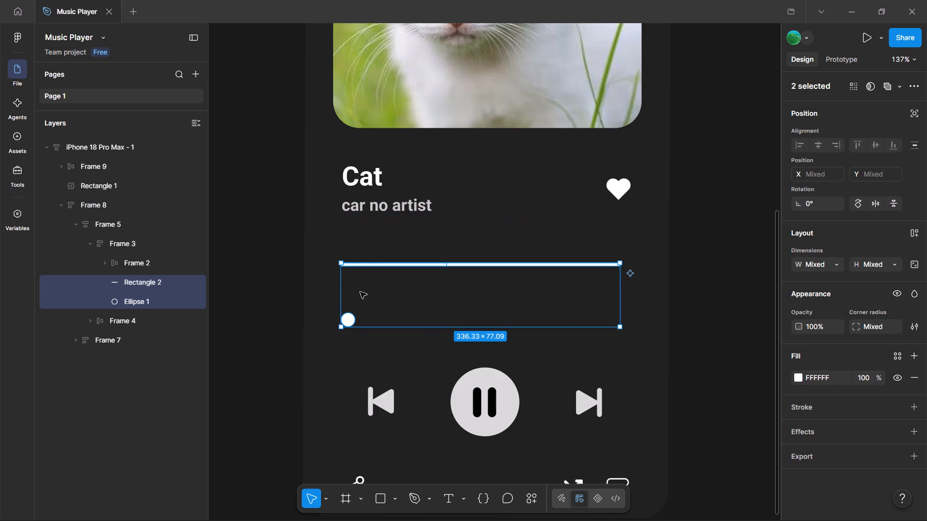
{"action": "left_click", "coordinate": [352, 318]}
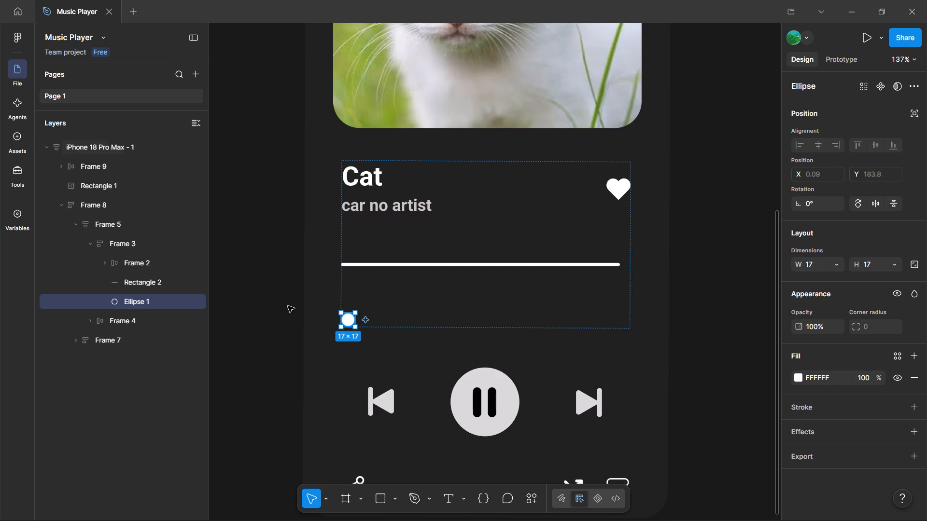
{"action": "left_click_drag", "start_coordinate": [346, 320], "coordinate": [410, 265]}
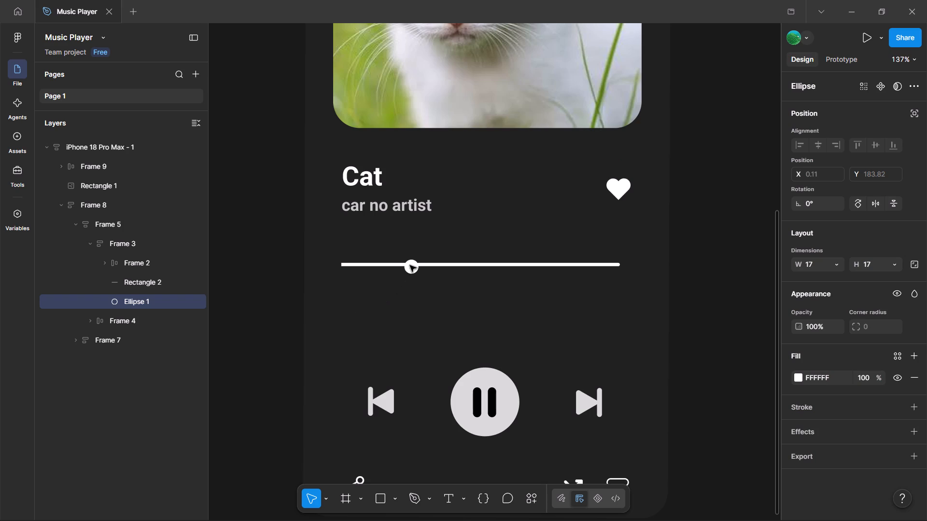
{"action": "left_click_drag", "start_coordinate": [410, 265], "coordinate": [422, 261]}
Inspect the vector points of the progress line, Rectangle 2, and leave vector editing.
{"action": "left_click", "coordinate": [442, 266]}
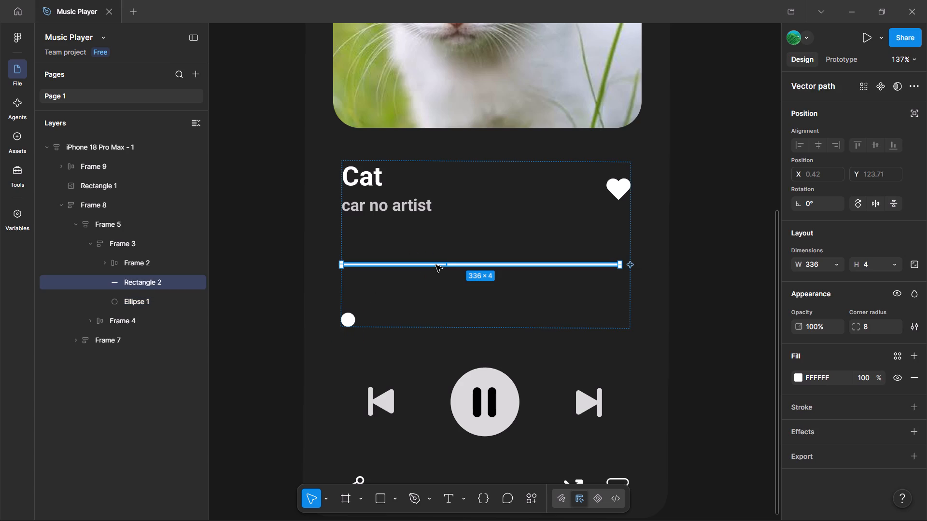
{"action": "double_click", "coordinate": [436, 265]}
{"action": "left_click", "coordinate": [430, 268]}
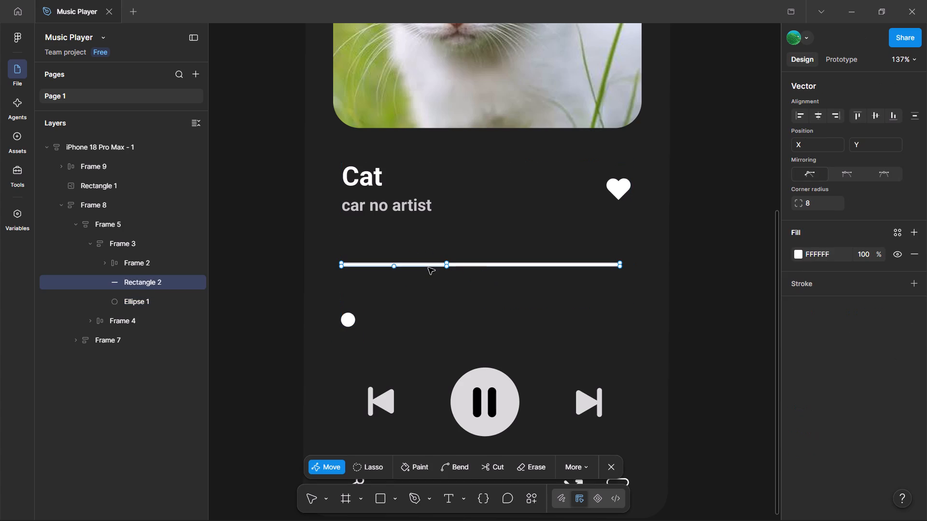
{"action": "double_click", "coordinate": [465, 267]}
{"action": "left_click", "coordinate": [465, 264]}
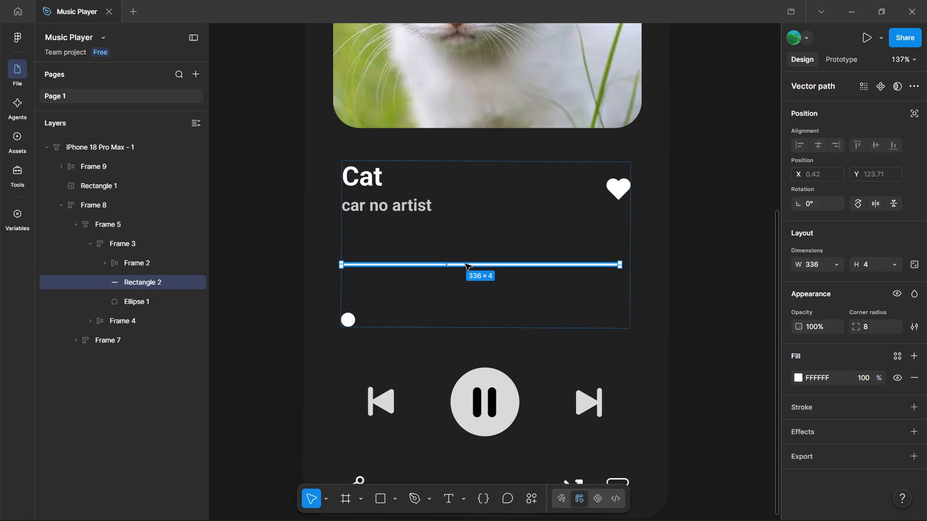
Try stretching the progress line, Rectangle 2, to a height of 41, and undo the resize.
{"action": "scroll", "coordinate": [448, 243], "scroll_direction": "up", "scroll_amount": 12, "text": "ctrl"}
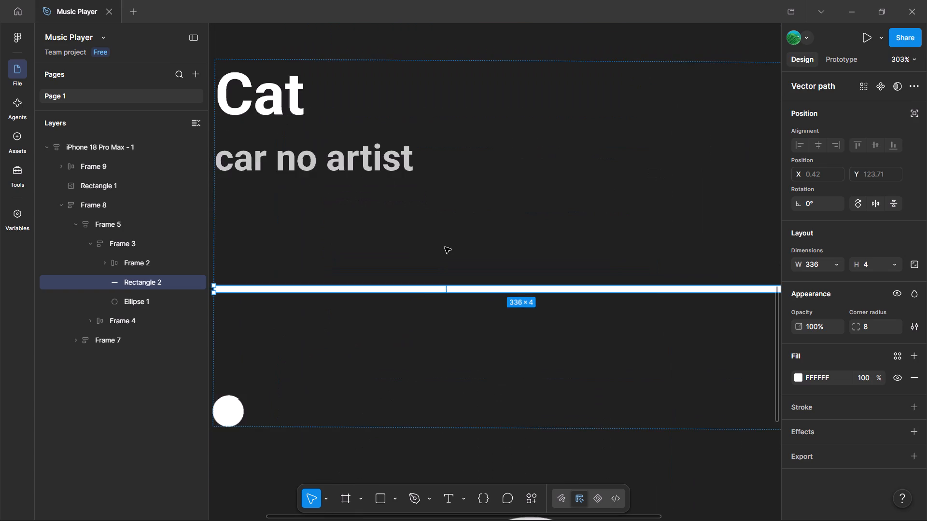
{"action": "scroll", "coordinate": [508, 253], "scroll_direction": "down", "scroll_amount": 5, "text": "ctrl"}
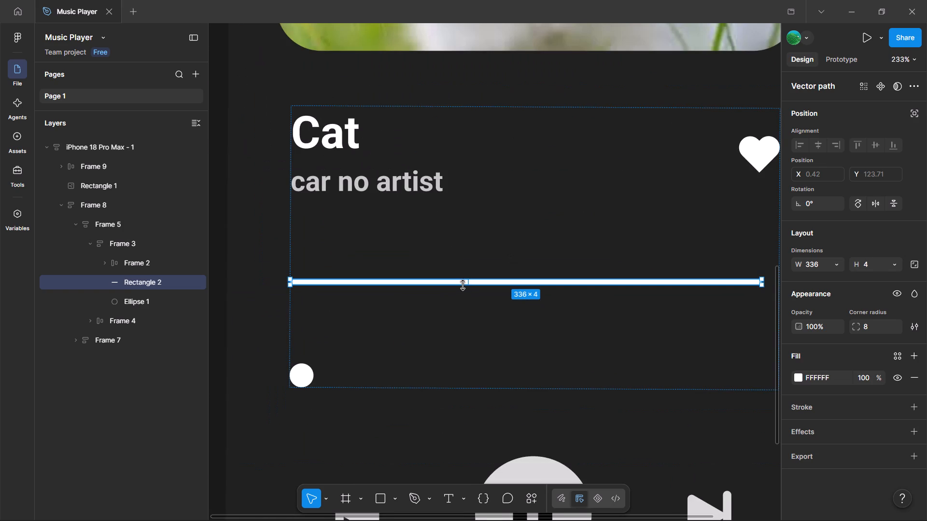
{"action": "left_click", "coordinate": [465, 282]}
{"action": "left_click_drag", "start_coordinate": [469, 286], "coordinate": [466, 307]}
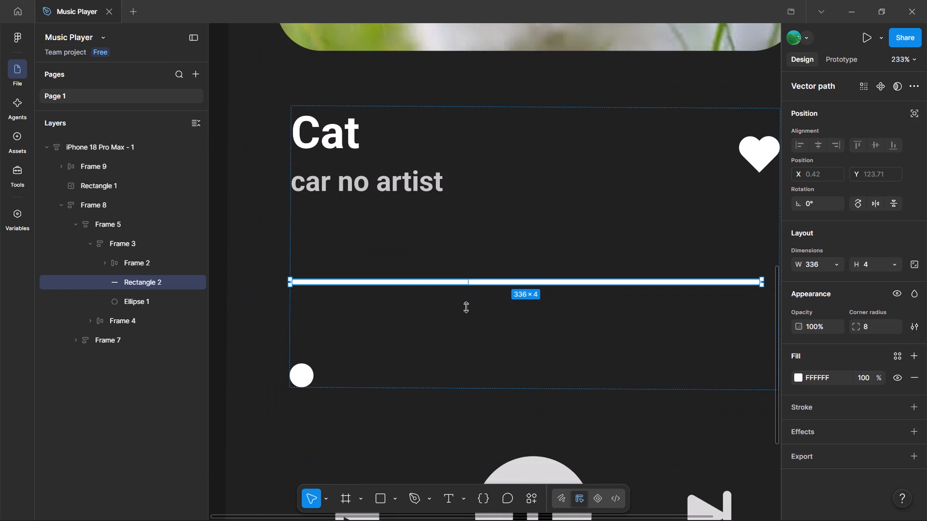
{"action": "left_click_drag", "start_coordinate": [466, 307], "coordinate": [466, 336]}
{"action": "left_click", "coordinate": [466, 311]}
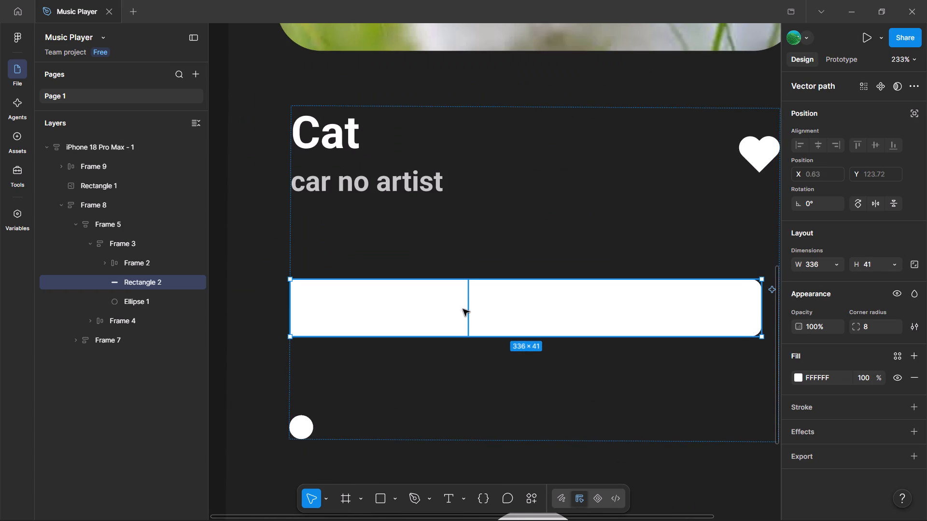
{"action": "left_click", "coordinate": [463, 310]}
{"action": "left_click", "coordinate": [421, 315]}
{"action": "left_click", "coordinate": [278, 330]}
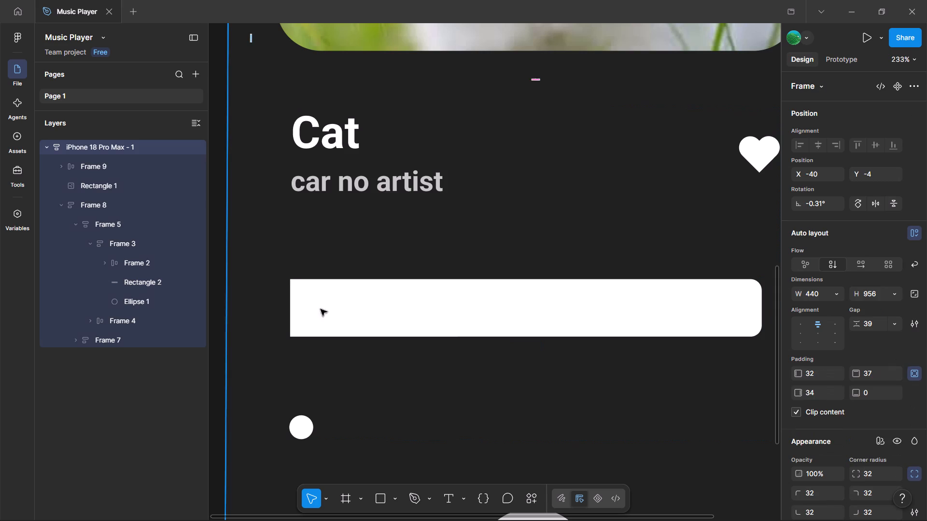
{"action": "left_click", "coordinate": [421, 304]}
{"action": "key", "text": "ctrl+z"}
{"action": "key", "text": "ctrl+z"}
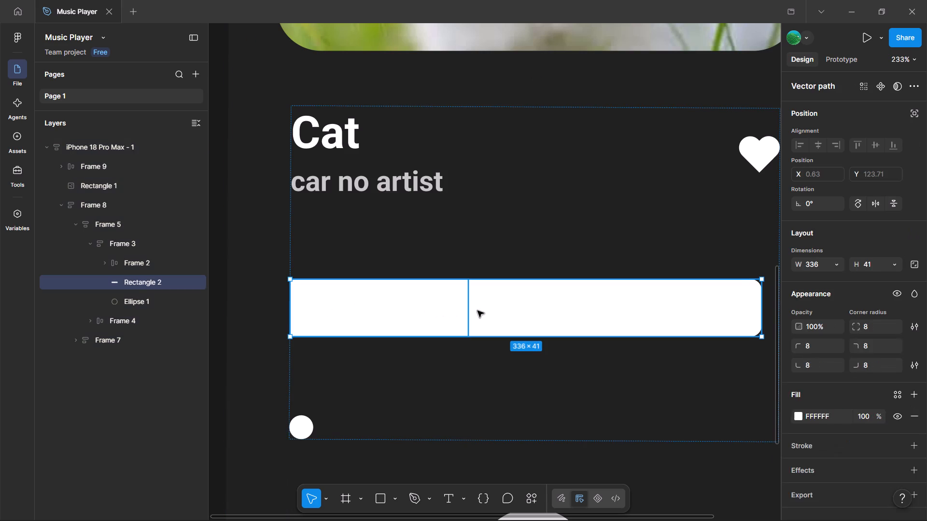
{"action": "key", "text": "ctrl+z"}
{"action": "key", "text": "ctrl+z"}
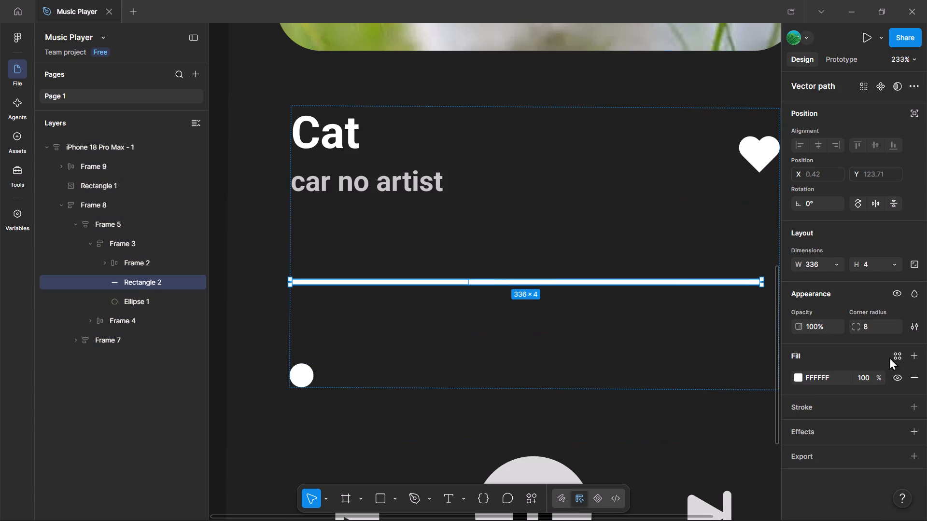
Set the corner radius of the progress line, Rectangle 2, to 11.
{"action": "left_click_drag", "start_coordinate": [861, 325], "coordinate": [730, 298]}
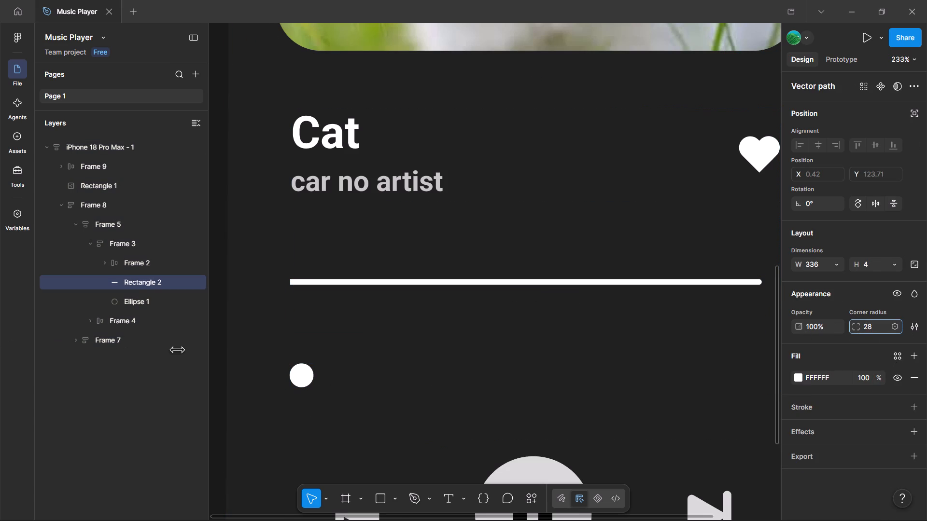
{"action": "left_click_drag", "start_coordinate": [730, 298], "coordinate": [214, 270]}
{"action": "left_click_drag", "start_coordinate": [214, 270], "coordinate": [506, 269]}
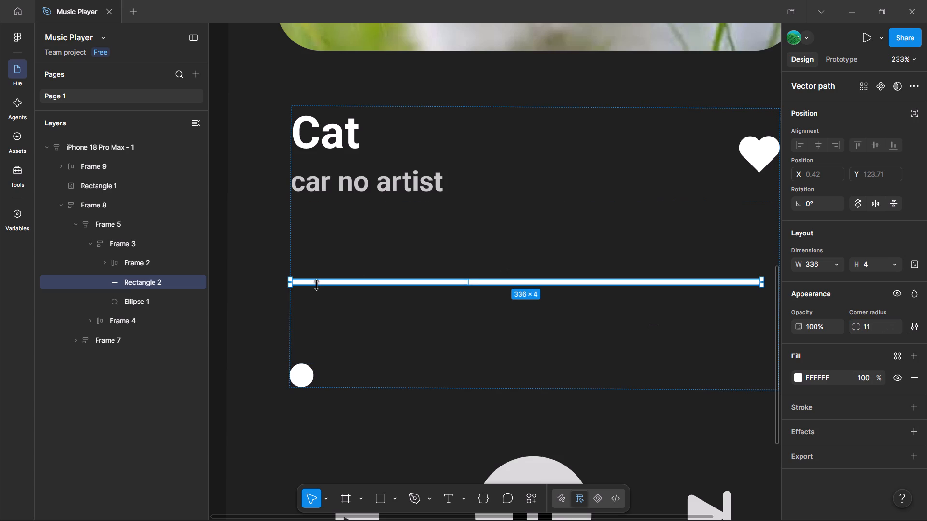
Open the path of Rectangle 2 for vector editing.
{"action": "double_click", "coordinate": [318, 283]}
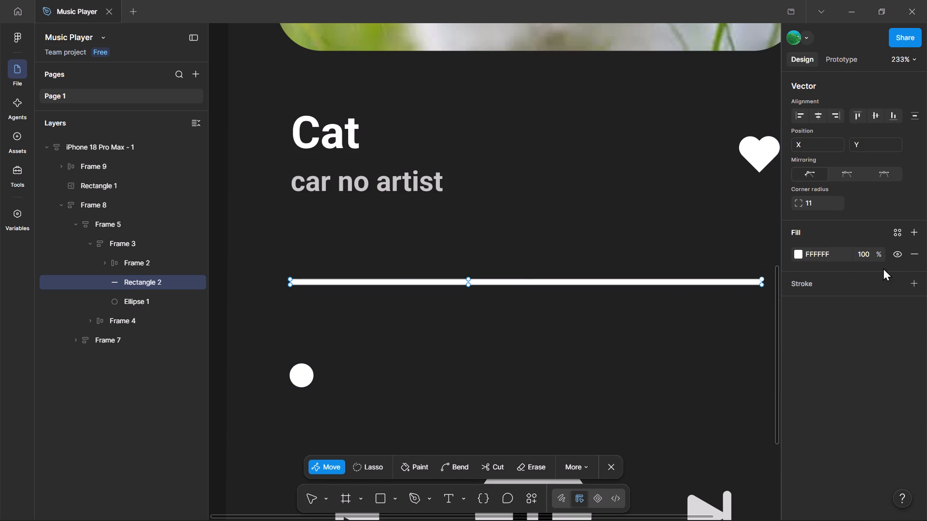
{"action": "double_click", "coordinate": [618, 281]}
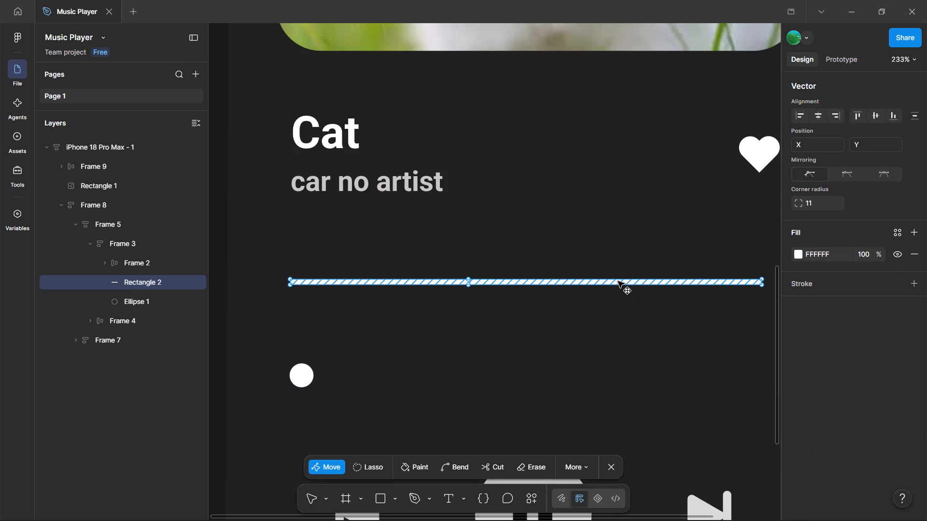
{"action": "double_click", "coordinate": [618, 281]}
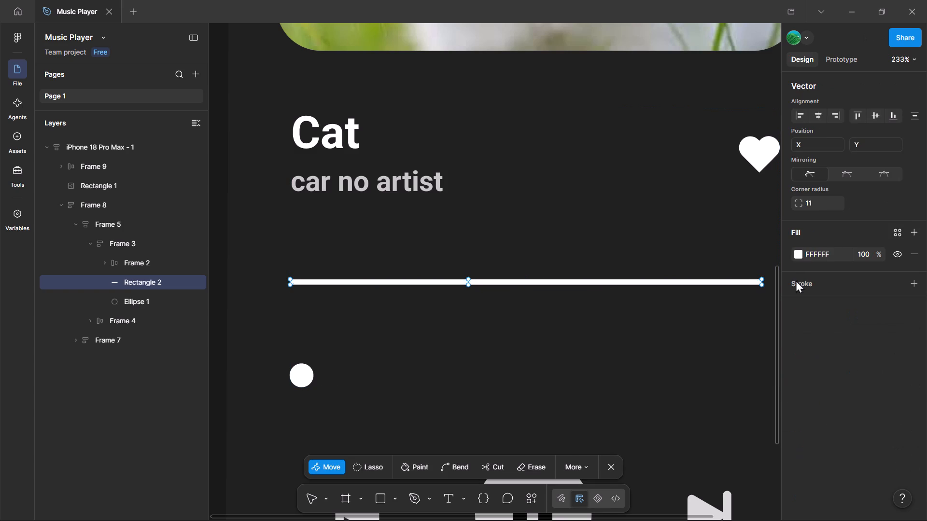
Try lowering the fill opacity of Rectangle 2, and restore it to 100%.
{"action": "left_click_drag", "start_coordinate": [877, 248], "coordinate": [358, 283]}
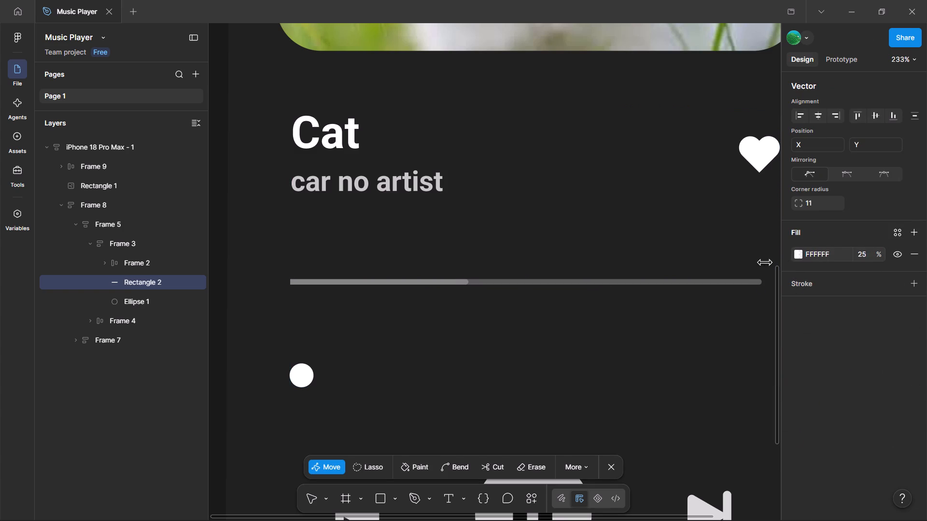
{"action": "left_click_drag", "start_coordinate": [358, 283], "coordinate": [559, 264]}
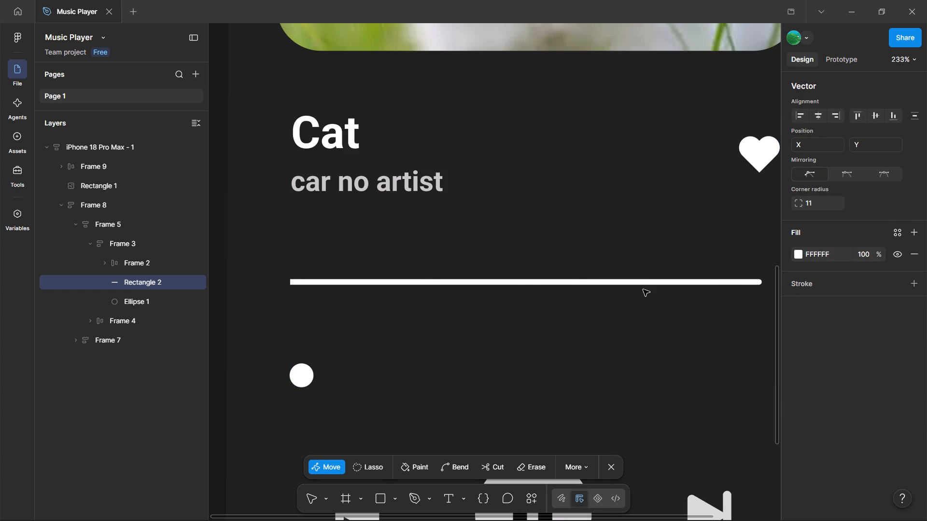
Delete the filled region of Rectangle 2 between its inner divider and its right end, keeping the left portion filled.
{"action": "left_click", "coordinate": [640, 282]}
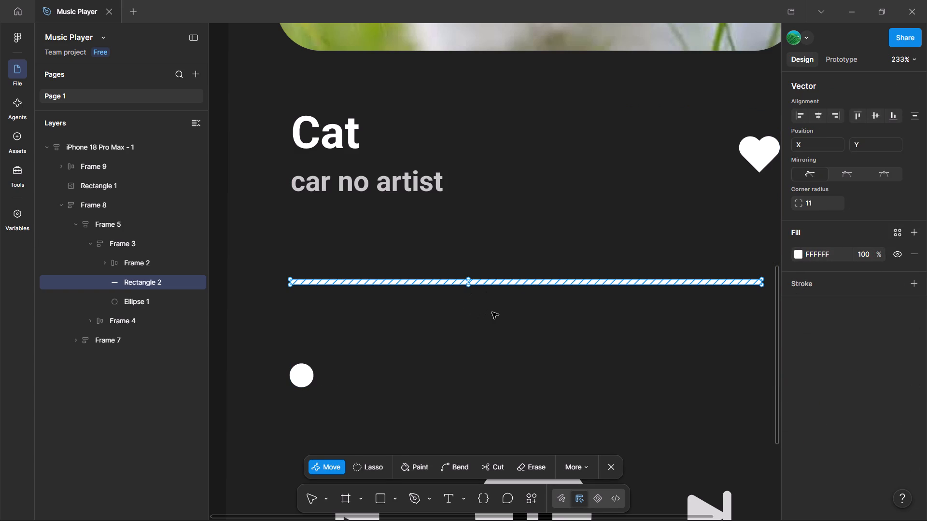
{"action": "key", "text": "Delete"}
{"action": "left_click", "coordinate": [432, 285]}
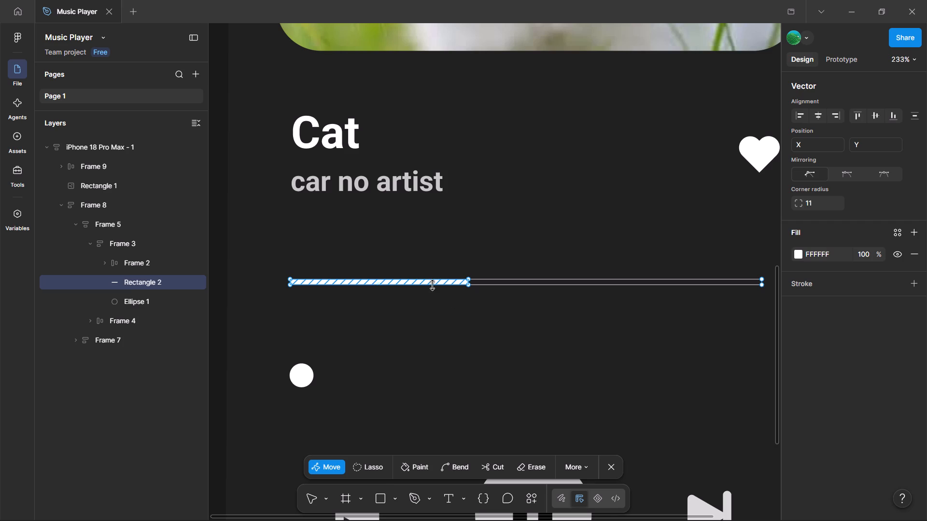
{"action": "left_click", "coordinate": [438, 283]}
{"action": "left_click", "coordinate": [400, 324]}
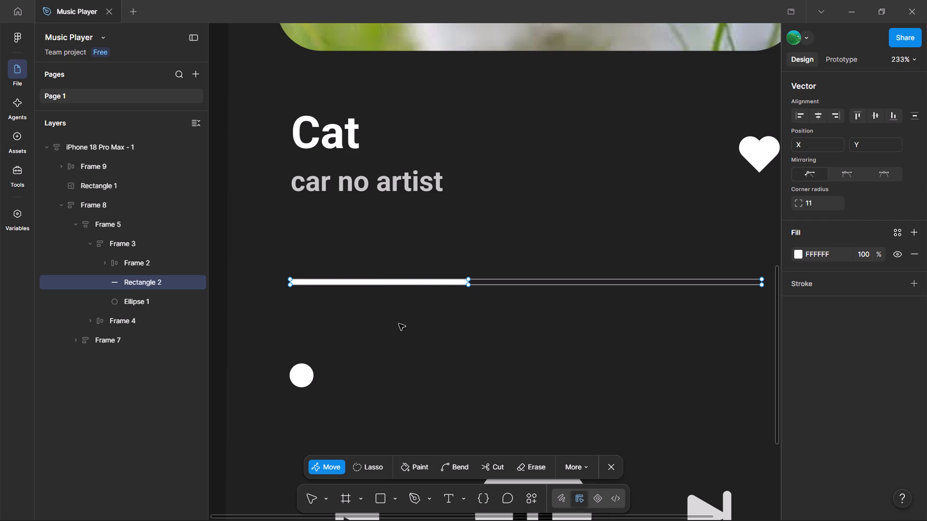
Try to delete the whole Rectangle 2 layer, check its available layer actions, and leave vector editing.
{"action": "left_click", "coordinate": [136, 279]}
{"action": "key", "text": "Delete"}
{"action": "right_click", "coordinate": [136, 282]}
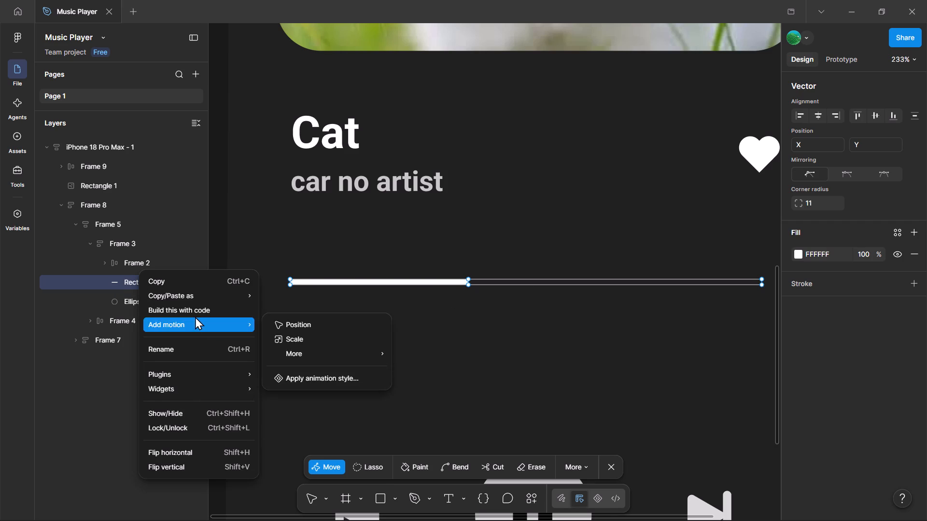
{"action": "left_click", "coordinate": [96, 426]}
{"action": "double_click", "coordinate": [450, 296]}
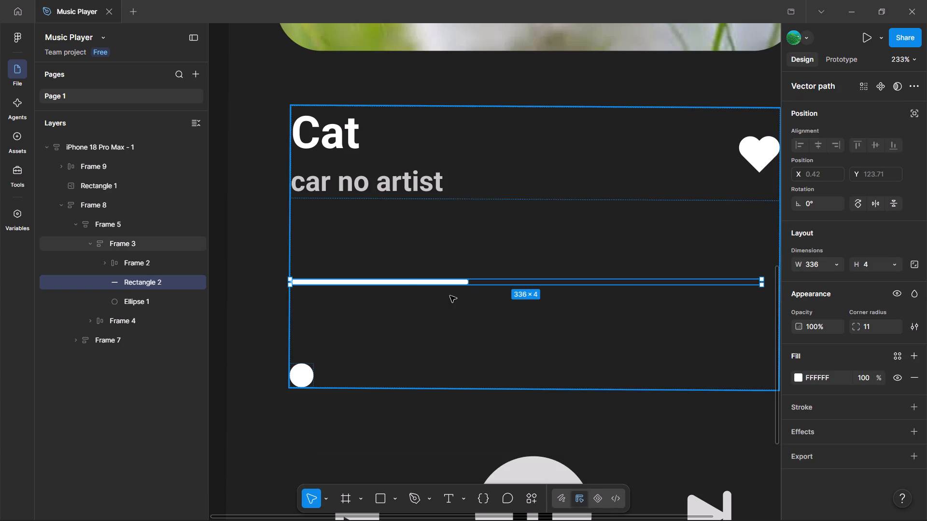
Delete the Rectangle 2 progress line from Frame 3.
{"action": "left_click", "coordinate": [405, 282]}
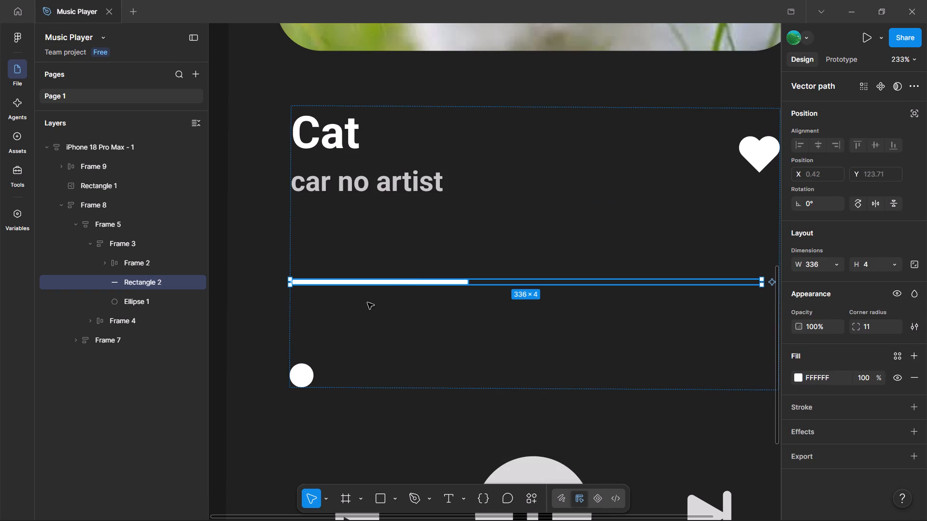
{"action": "key", "text": "Delete"}
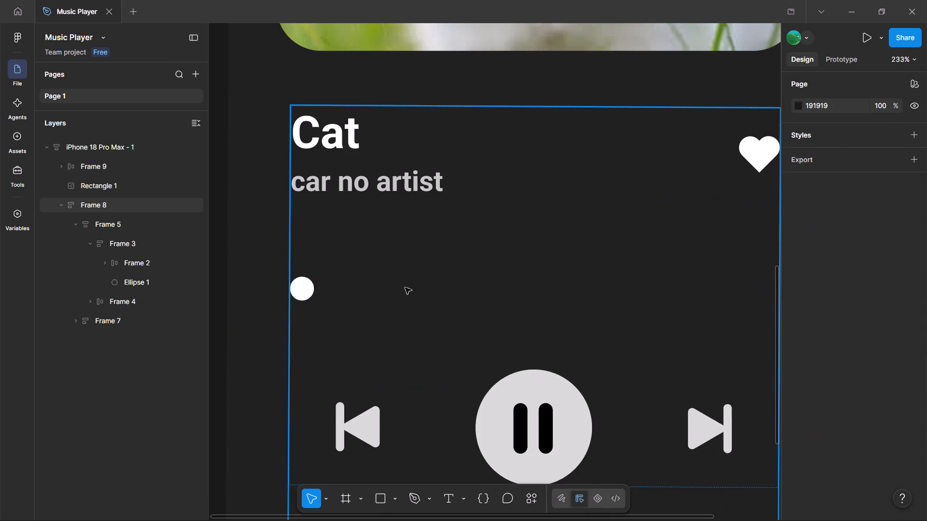
{"action": "scroll", "coordinate": [374, 265], "scroll_direction": "down", "scroll_amount": 4}
{"action": "scroll", "coordinate": [379, 261], "scroll_direction": "up", "scroll_amount": 3}
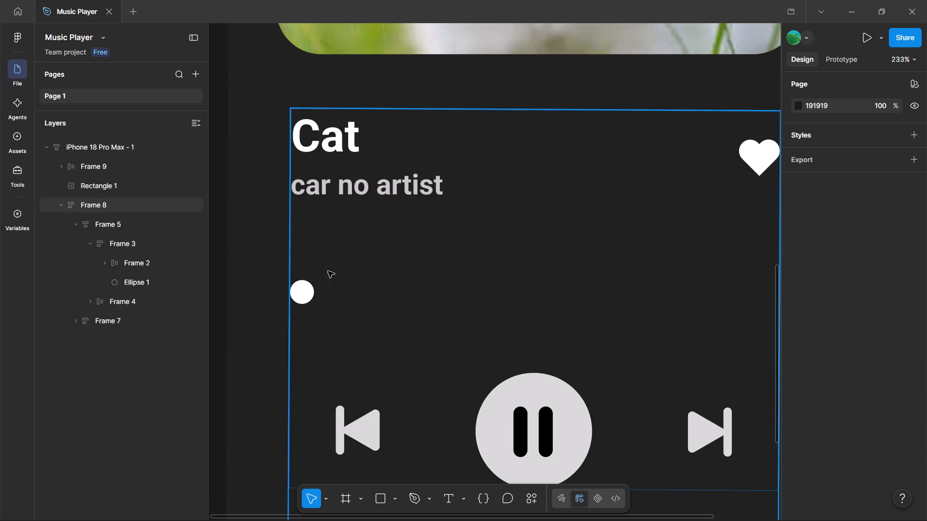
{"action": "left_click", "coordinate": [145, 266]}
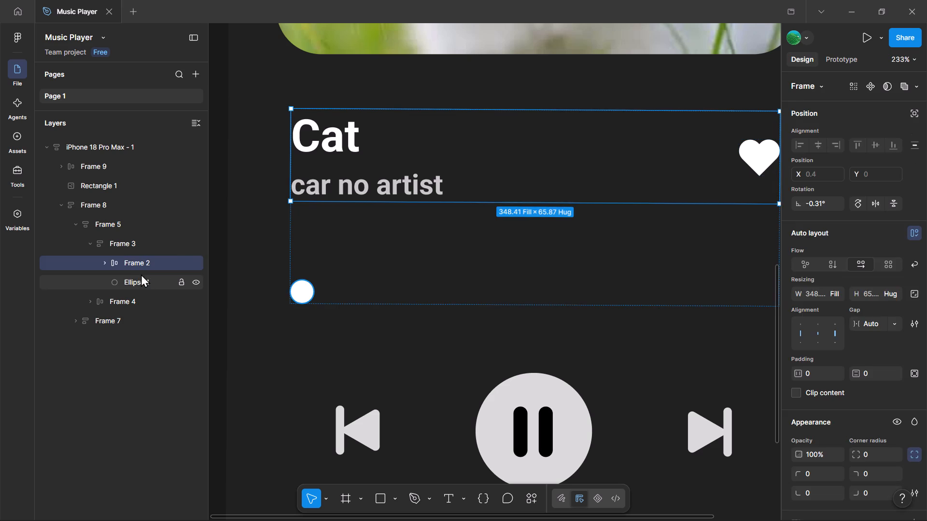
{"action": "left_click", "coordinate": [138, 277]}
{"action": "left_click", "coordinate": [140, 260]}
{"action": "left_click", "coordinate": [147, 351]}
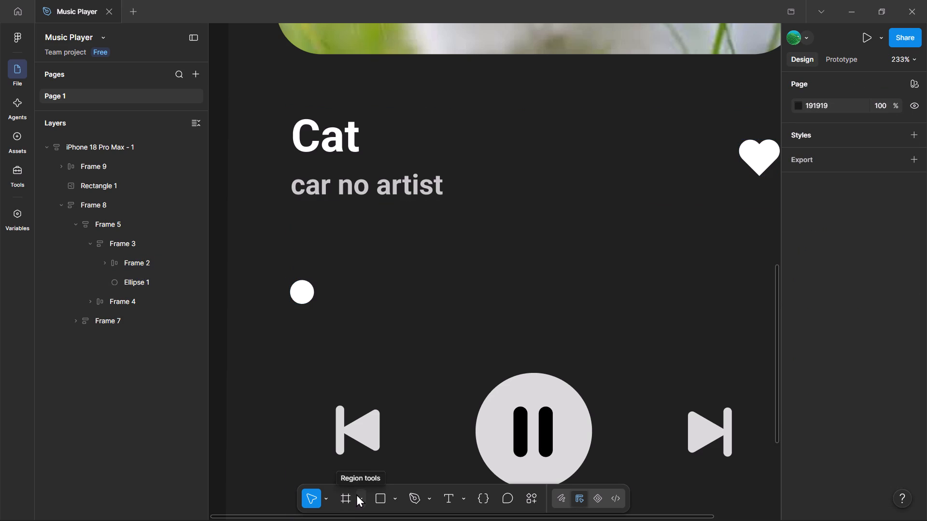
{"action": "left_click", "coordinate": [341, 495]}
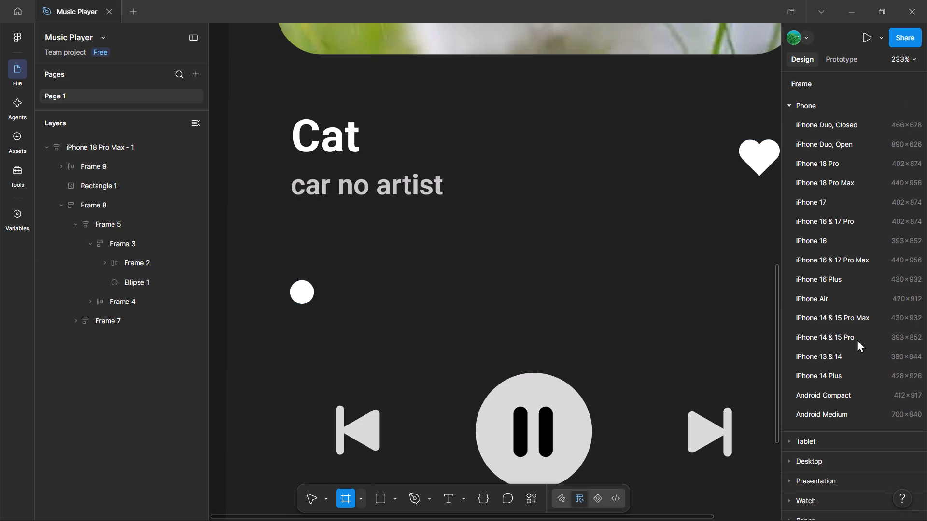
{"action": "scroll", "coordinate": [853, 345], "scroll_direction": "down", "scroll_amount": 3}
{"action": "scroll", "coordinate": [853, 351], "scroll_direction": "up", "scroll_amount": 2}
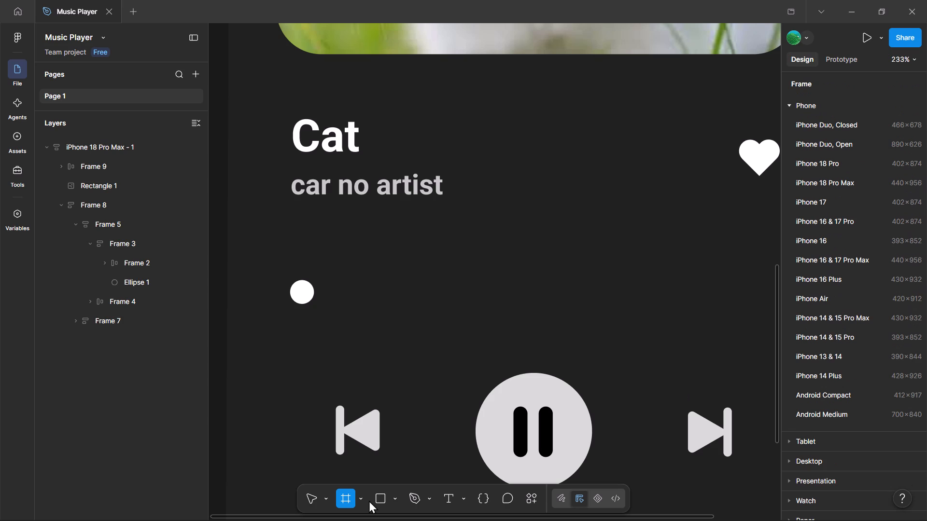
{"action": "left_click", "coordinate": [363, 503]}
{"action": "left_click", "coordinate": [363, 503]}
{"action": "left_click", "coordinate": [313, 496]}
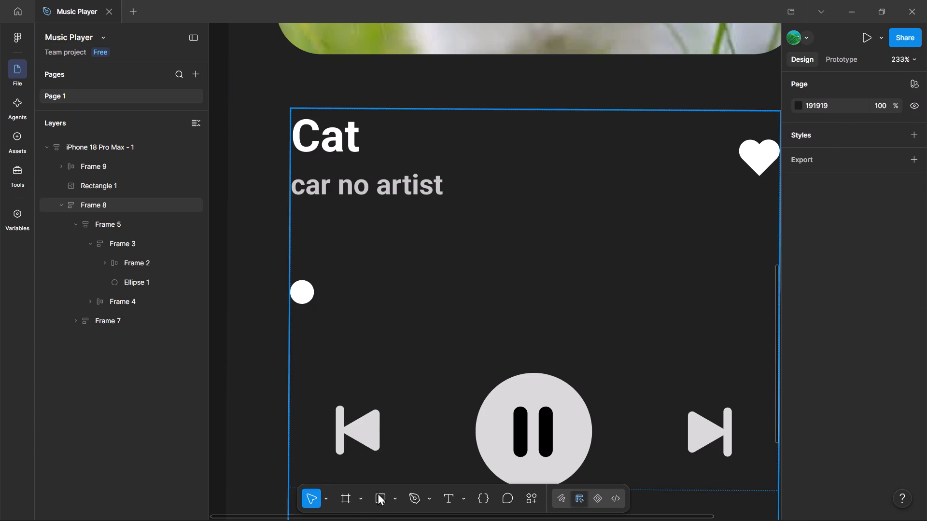
Draw a thin rectangle about 334 × 4 between the artist text and the white knob, inside Frame 3.
{"action": "left_click", "coordinate": [394, 494]}
{"action": "left_click", "coordinate": [472, 387]}
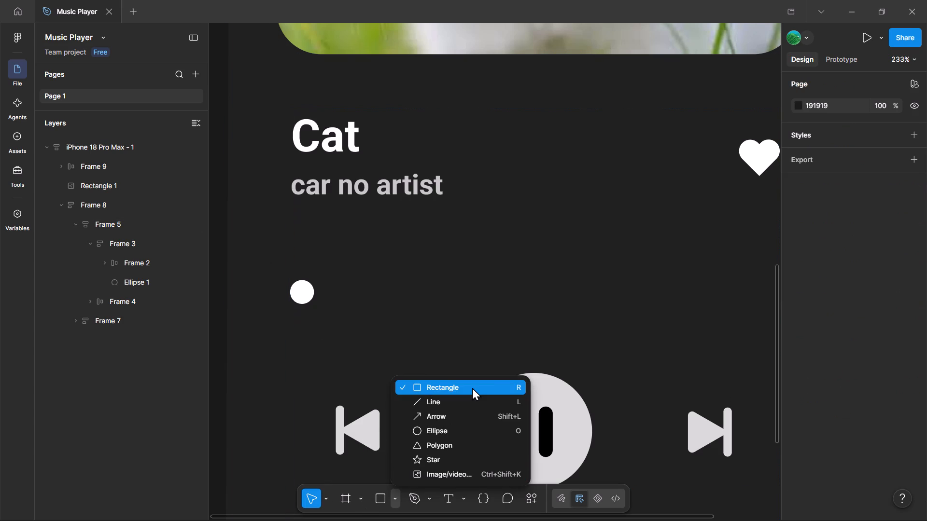
{"action": "left_click_drag", "start_coordinate": [295, 253], "coordinate": [676, 256]}
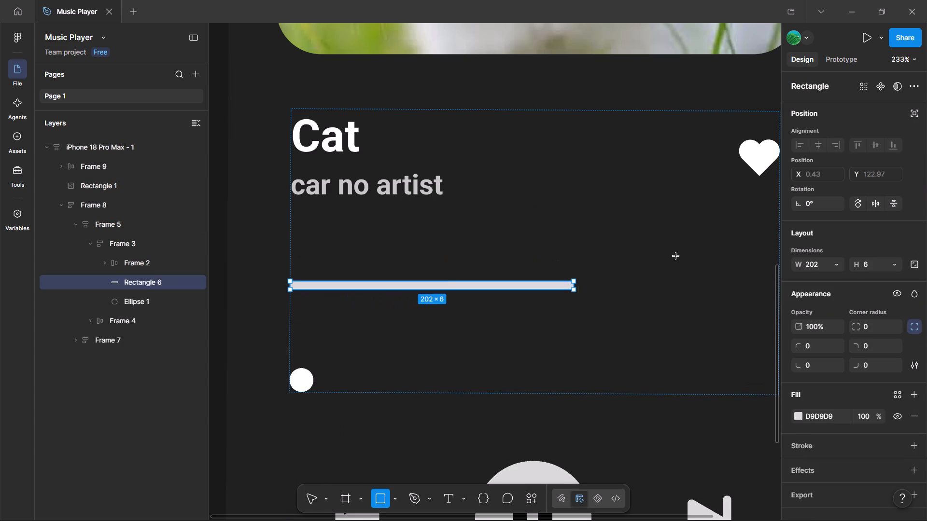
{"action": "left_click_drag", "start_coordinate": [676, 256], "coordinate": [764, 258]}
Widen the new progress bar rectangle to 349 so it ends level with the heart's outer edge.
{"action": "scroll", "coordinate": [762, 259], "scroll_direction": "down", "scroll_amount": 2, "text": "ctrl"}
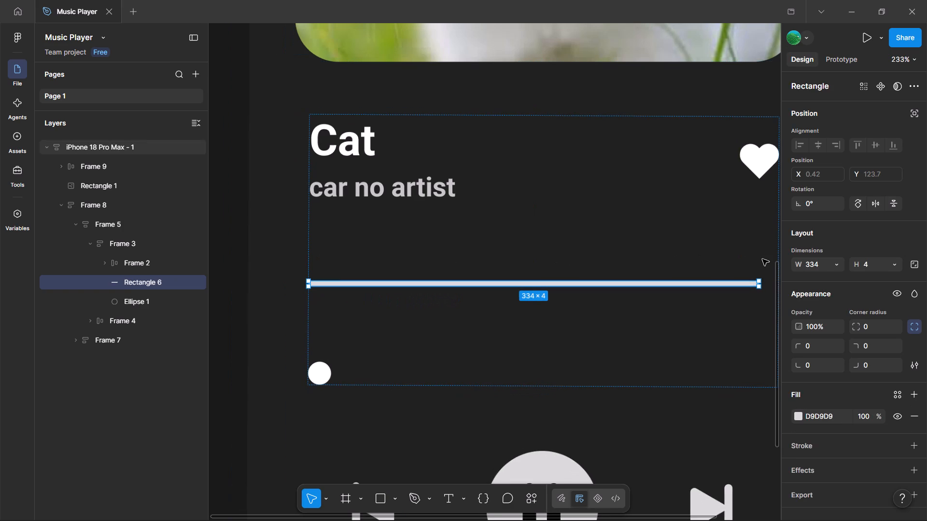
{"action": "scroll", "coordinate": [762, 259], "scroll_direction": "down", "scroll_amount": 1, "text": "ctrl"}
{"action": "middle_click_drag", "start_coordinate": [726, 268], "coordinate": [634, 270]}
{"action": "middle_click_drag", "start_coordinate": [654, 255], "coordinate": [672, 252]}
{"action": "left_click_drag", "start_coordinate": [687, 282], "coordinate": [697, 282]}
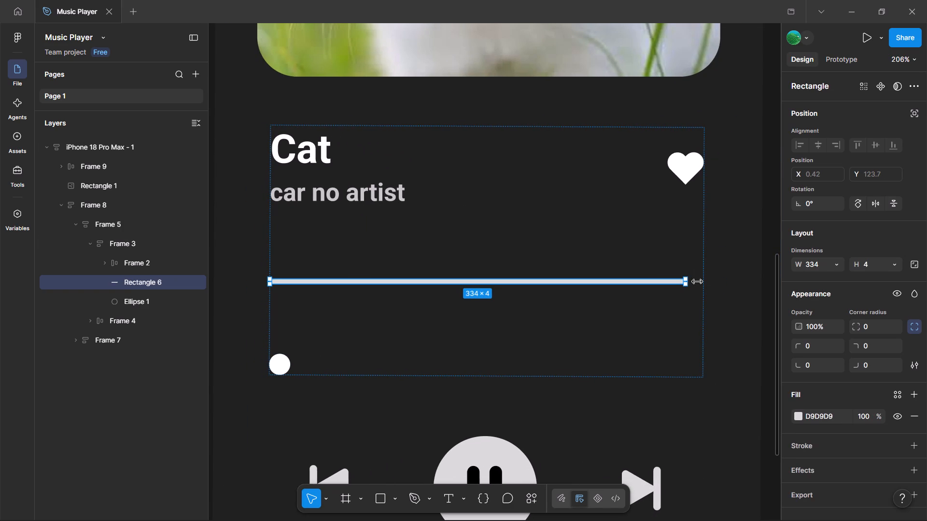
{"action": "left_click_drag", "start_coordinate": [697, 282], "coordinate": [703, 280]}
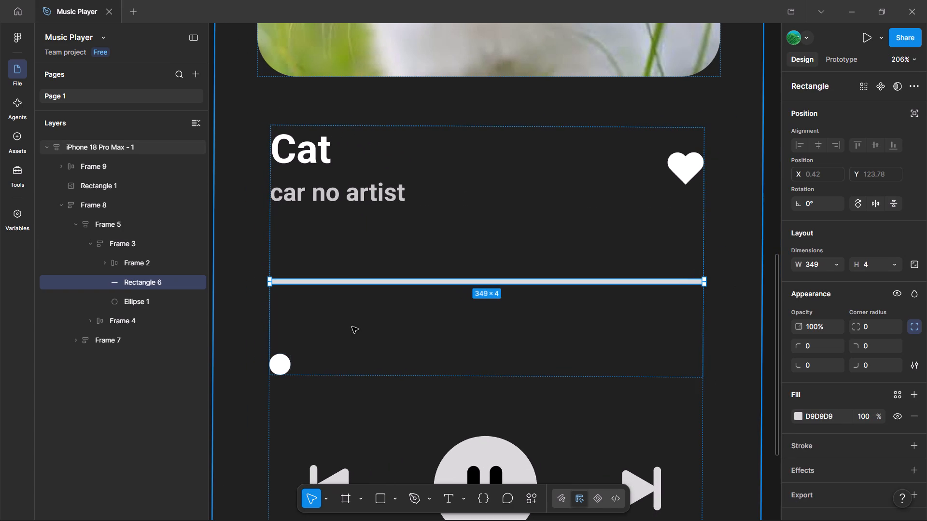
Round the ends of the progress bar Rectangle 6 with a corner radius of 9.
{"action": "left_click", "coordinate": [226, 378]}
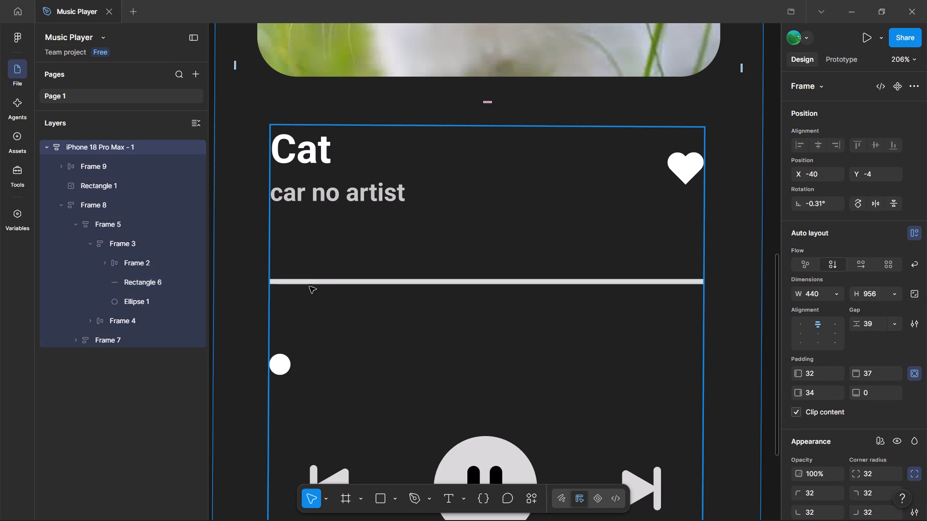
{"action": "left_click", "coordinate": [319, 280]}
{"action": "left_click", "coordinate": [320, 283]}
{"action": "left_click", "coordinate": [320, 283]}
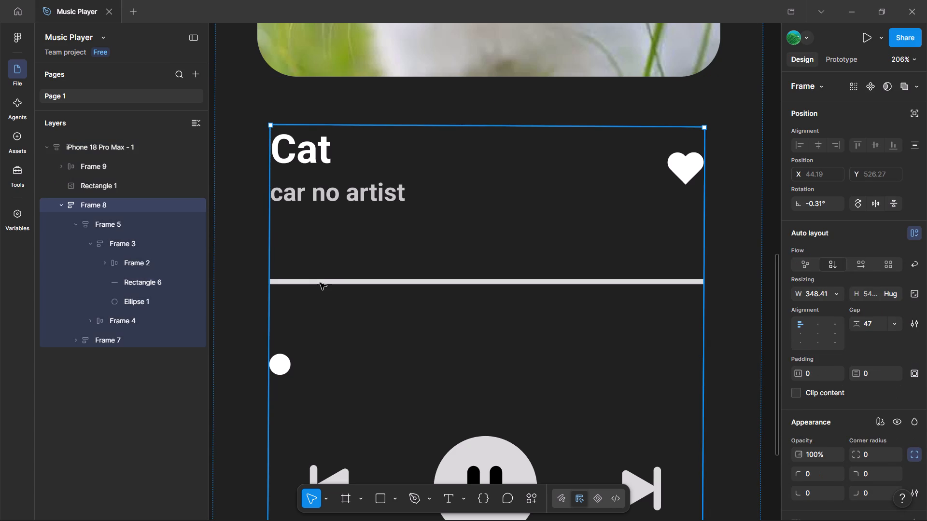
{"action": "left_click", "coordinate": [320, 283]}
{"action": "left_click", "coordinate": [320, 283]}
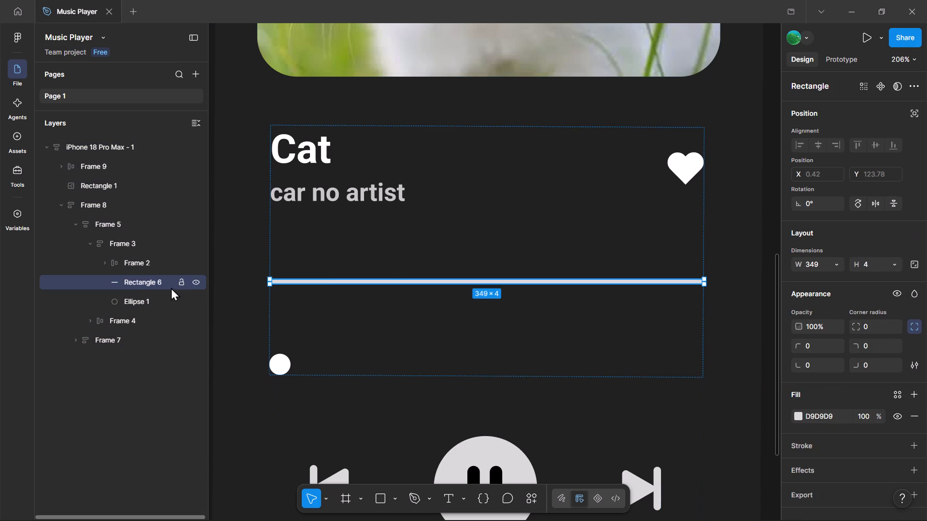
{"action": "left_click_drag", "start_coordinate": [860, 322], "coordinate": [477, 271]}
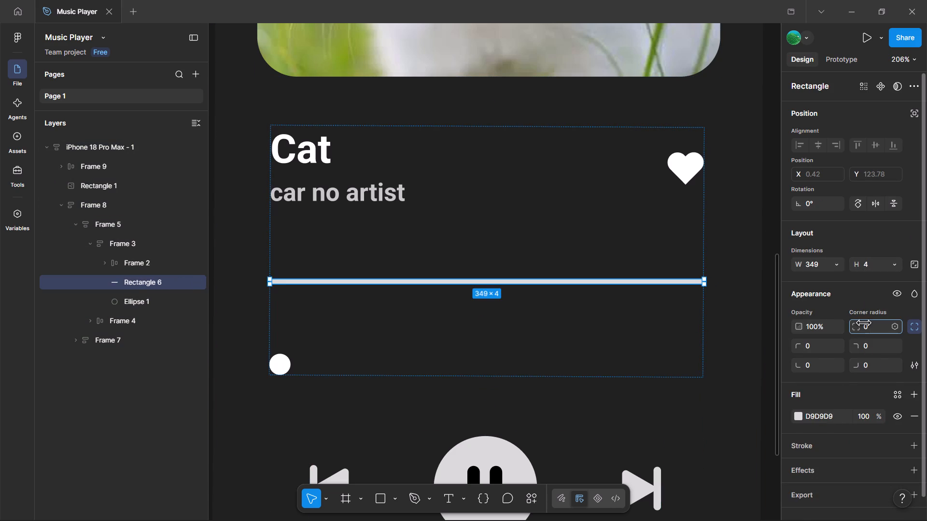
{"action": "left_click_drag", "start_coordinate": [477, 271], "coordinate": [570, 268]}
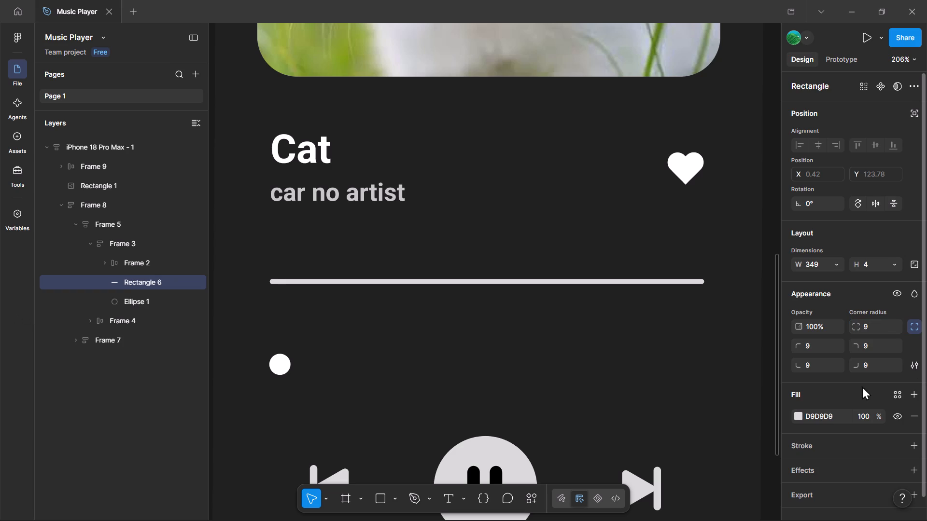
Set the fill of Rectangle 6 to white FFFFFF at 28% opacity.
{"action": "left_click", "coordinate": [791, 417]}
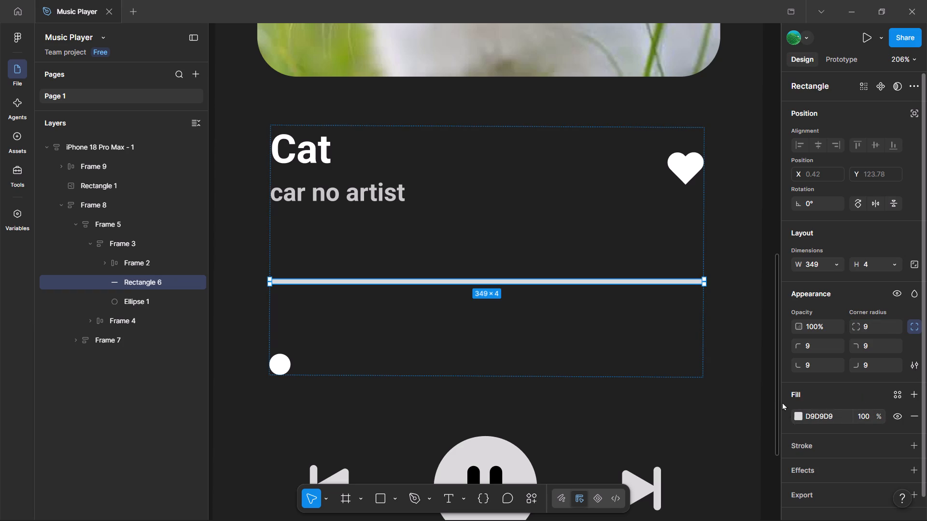
{"action": "left_click", "coordinate": [801, 415]}
{"action": "left_click_drag", "start_coordinate": [653, 286], "coordinate": [627, 254]}
{"action": "left_click", "coordinate": [830, 396]}
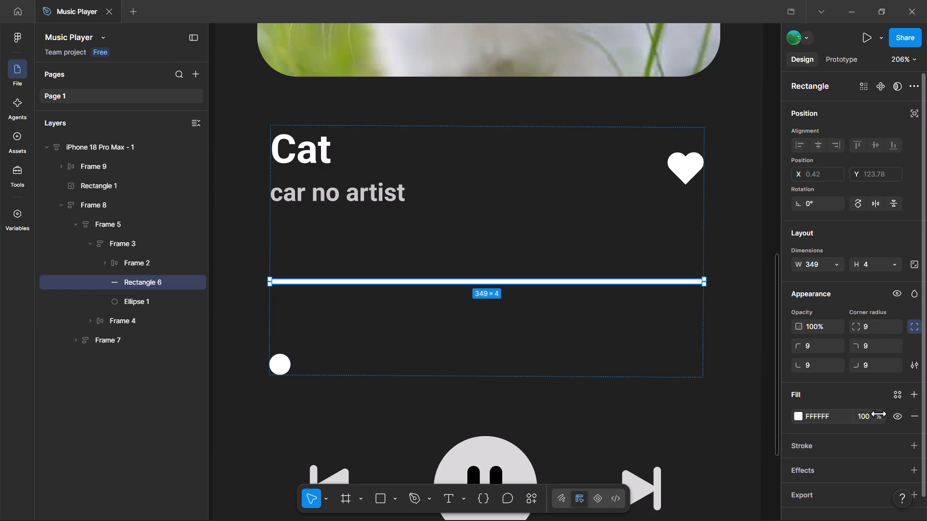
{"action": "left_click_drag", "start_coordinate": [878, 413], "coordinate": [355, 262]}
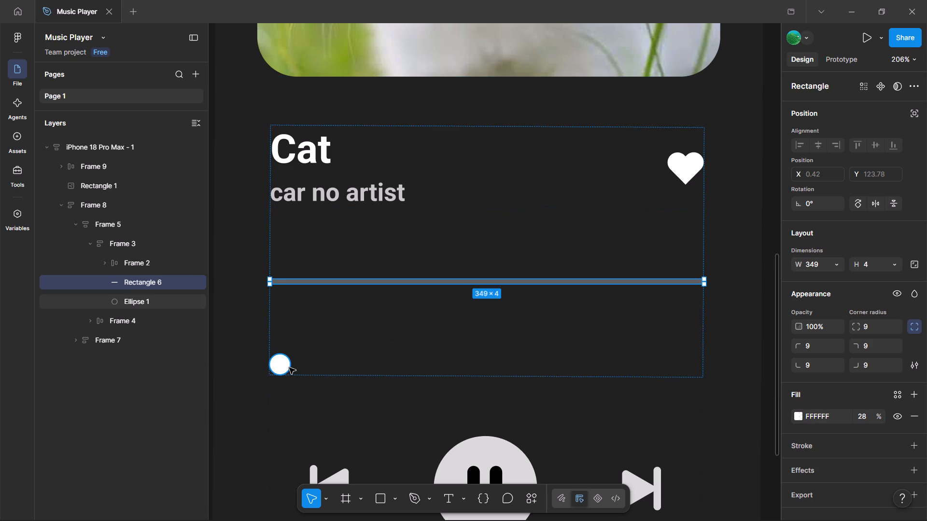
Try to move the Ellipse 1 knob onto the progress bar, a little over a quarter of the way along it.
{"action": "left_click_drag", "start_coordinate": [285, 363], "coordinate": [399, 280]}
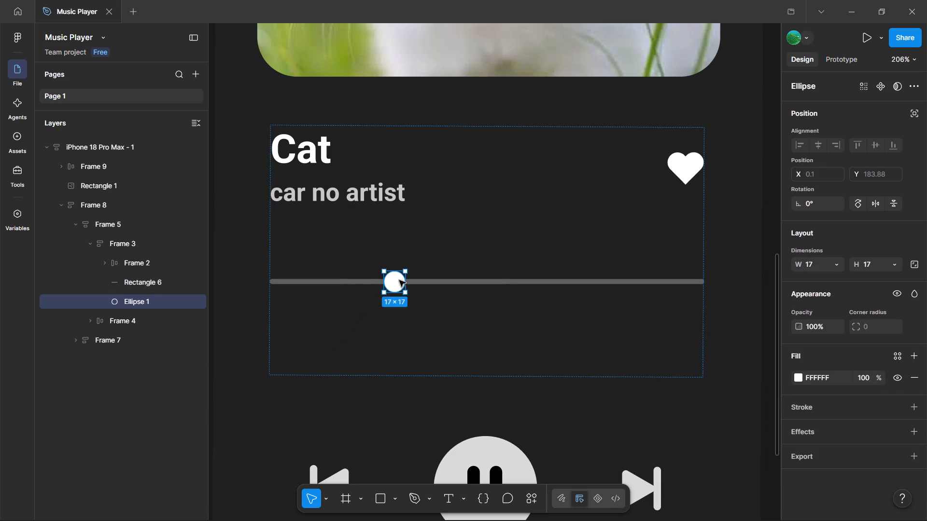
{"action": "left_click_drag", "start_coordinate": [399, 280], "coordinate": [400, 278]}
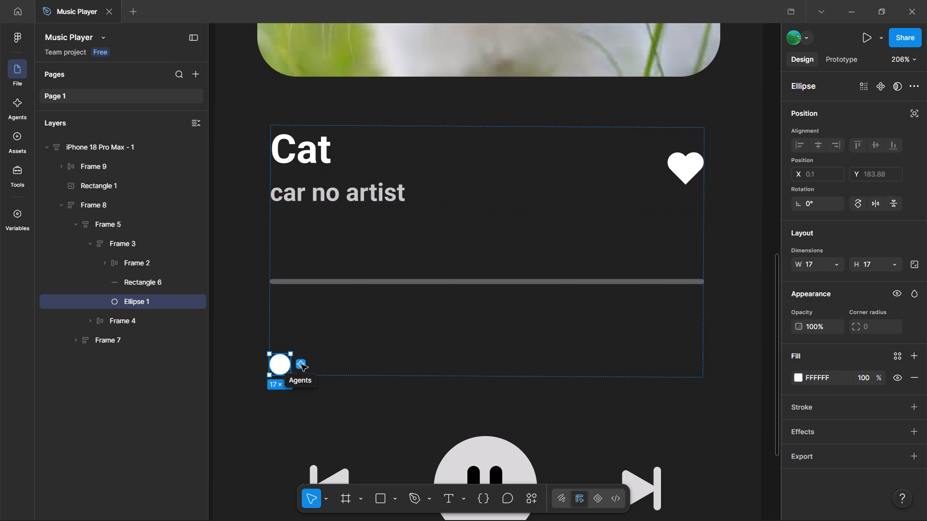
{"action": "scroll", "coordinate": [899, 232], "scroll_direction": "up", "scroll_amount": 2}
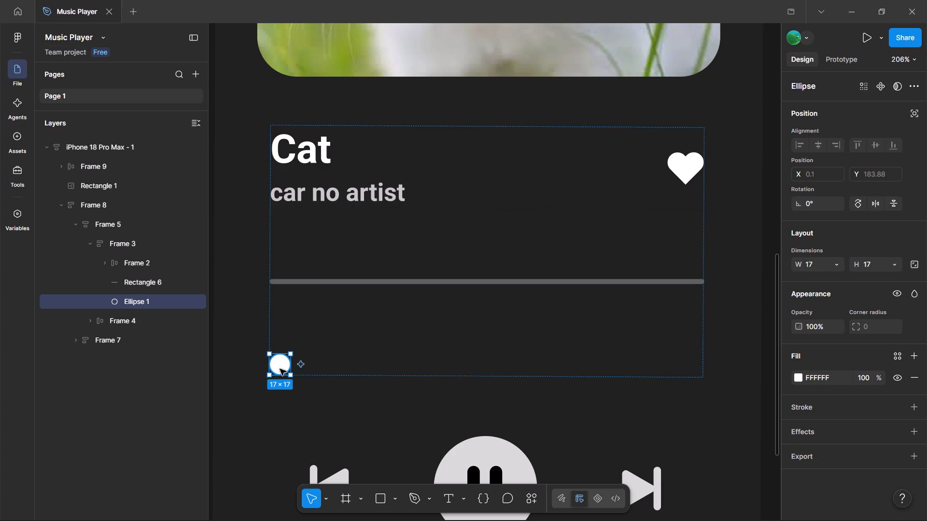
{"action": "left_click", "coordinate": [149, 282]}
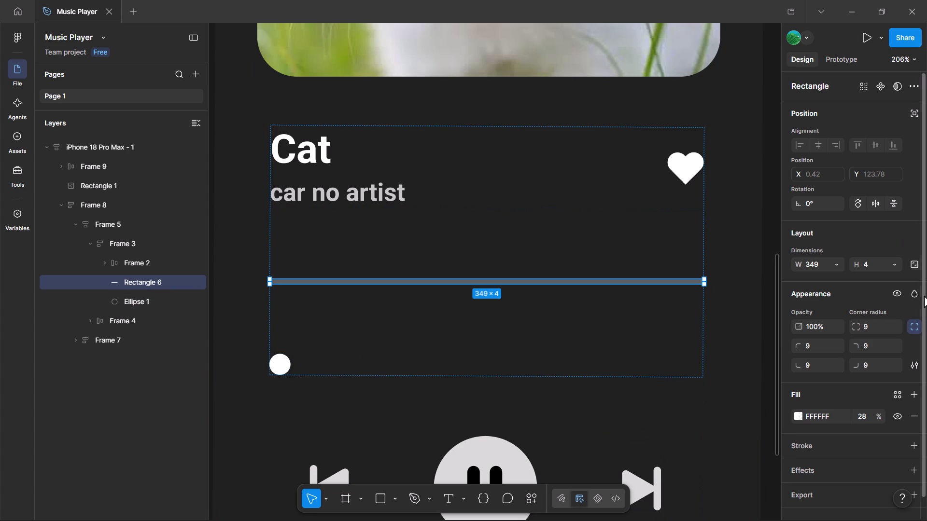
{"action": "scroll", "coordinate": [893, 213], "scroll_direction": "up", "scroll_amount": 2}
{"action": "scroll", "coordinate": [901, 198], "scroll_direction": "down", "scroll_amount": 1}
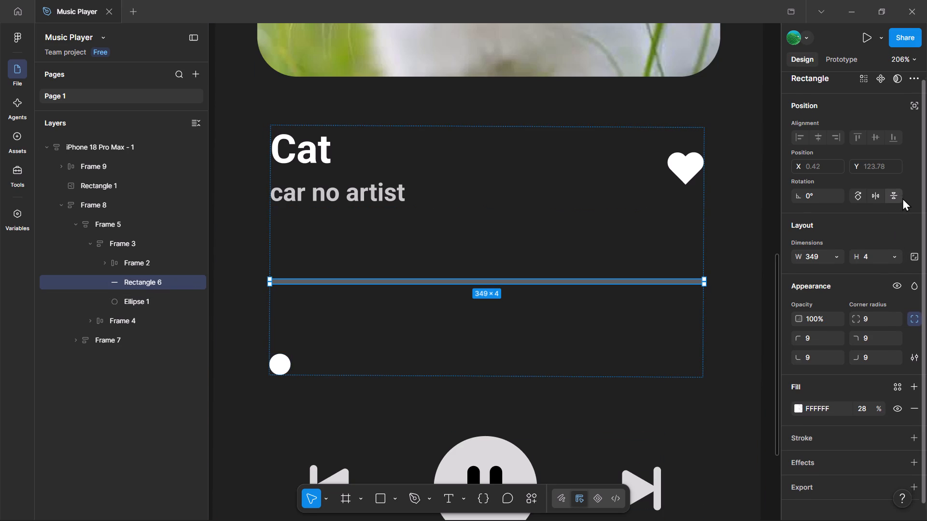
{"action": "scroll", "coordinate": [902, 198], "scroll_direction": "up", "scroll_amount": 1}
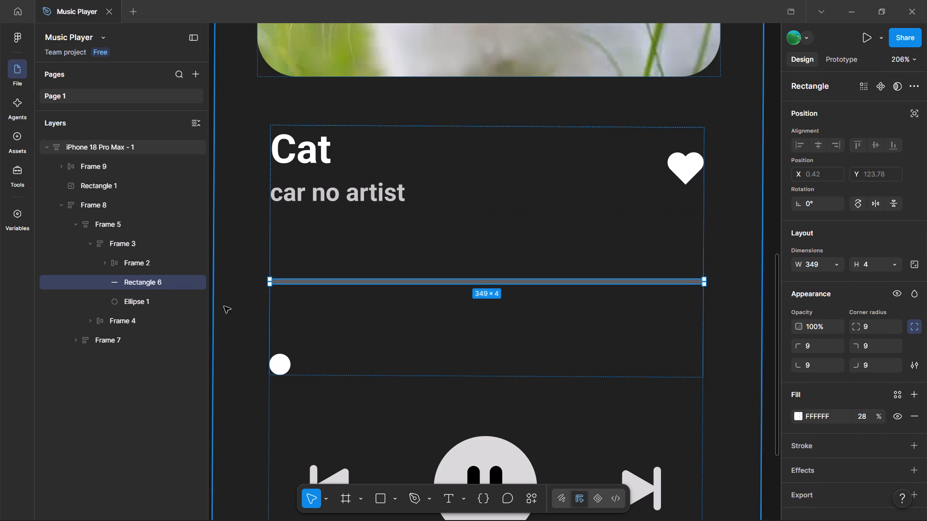
Remove auto layout from the iPhone 18 Pro Max - 1 frame.
{"action": "left_click", "coordinate": [166, 378]}
{"action": "scroll", "coordinate": [437, 318], "scroll_direction": "down", "scroll_amount": 11, "text": "ctrl"}
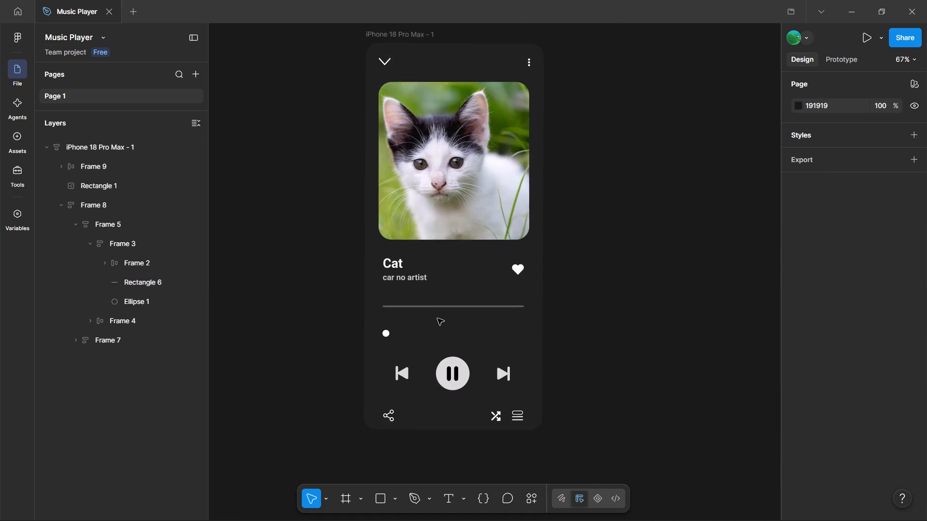
{"action": "left_click", "coordinate": [370, 69]}
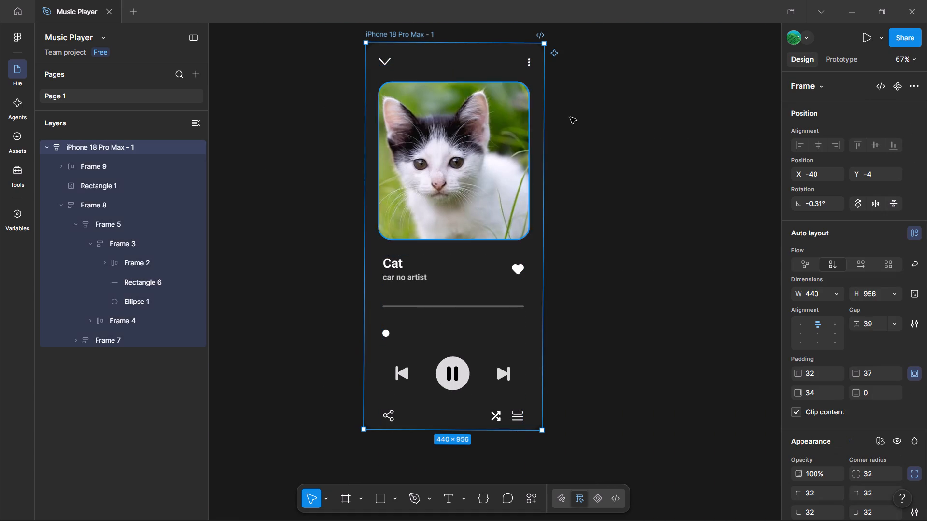
{"action": "left_click", "coordinate": [919, 232]}
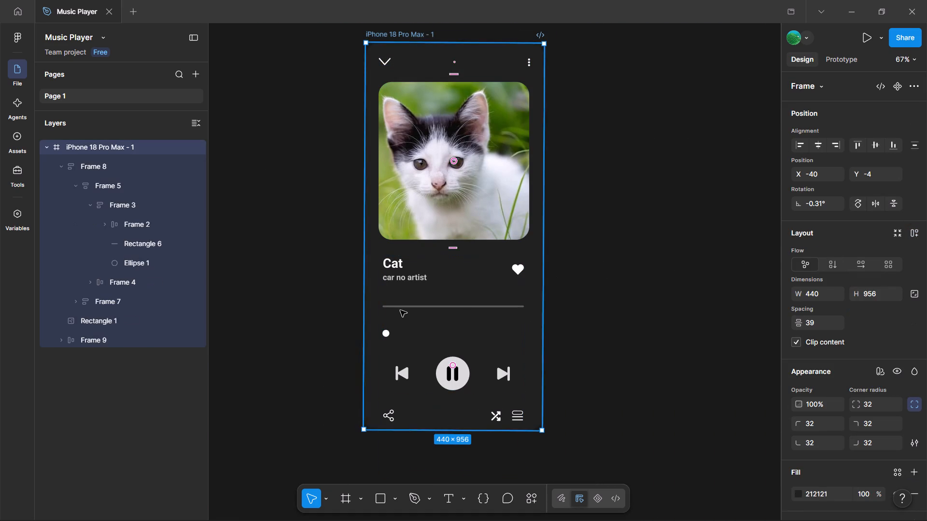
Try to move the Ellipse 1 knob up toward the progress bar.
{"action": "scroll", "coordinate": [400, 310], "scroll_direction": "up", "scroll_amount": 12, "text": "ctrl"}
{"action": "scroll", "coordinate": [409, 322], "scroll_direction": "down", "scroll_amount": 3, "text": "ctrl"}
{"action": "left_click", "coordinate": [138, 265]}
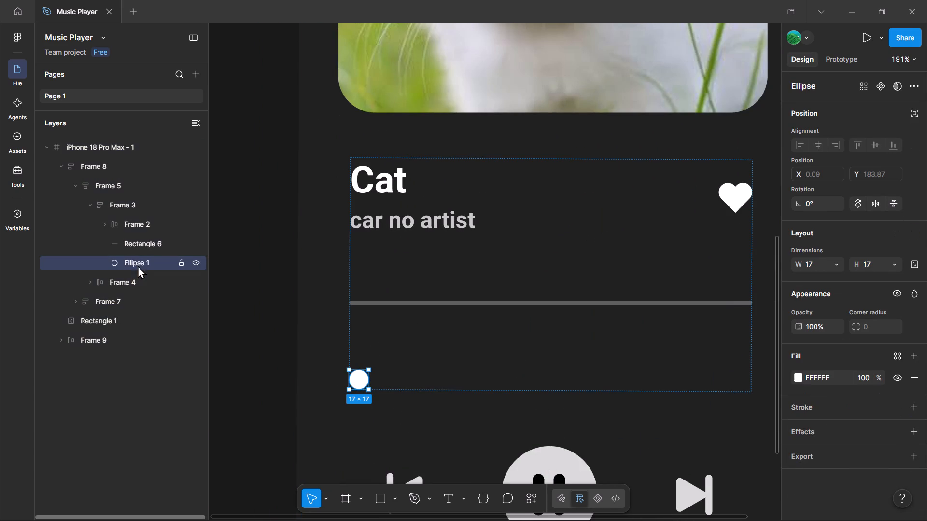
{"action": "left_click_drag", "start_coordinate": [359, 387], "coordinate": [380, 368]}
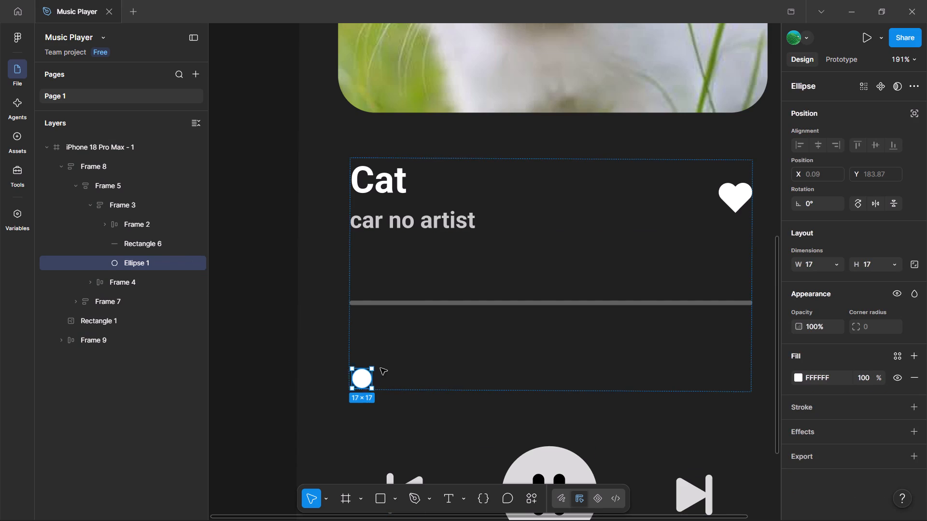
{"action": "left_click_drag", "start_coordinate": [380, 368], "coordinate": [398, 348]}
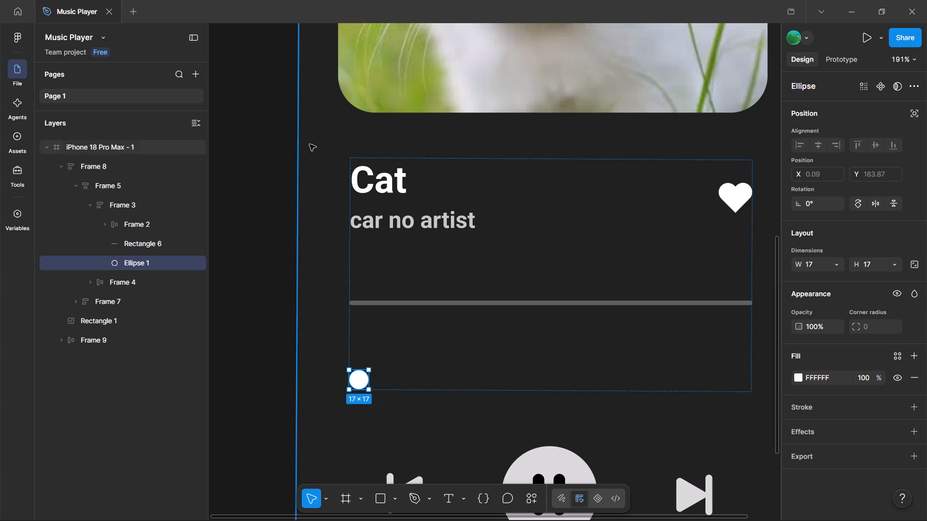
Remove auto layout from Frame 8, which holds the track info, progress bar and playback controls.
{"action": "scroll", "coordinate": [309, 149], "scroll_direction": "down", "scroll_amount": 8, "text": "ctrl"}
{"action": "scroll", "coordinate": [631, 182], "scroll_direction": "up", "scroll_amount": 4}
{"action": "scroll", "coordinate": [622, 187], "scroll_direction": "down", "scroll_amount": 1}
{"action": "scroll", "coordinate": [622, 187], "scroll_direction": "up", "scroll_amount": 2}
{"action": "key", "text": "ctrl+a"}
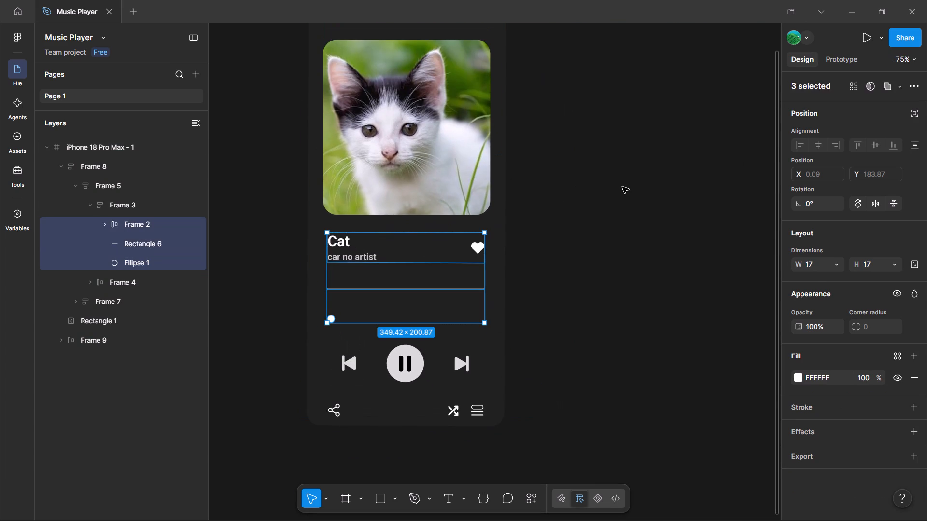
{"action": "left_click", "coordinate": [600, 188]}
{"action": "key", "text": "ctrl+a"}
{"action": "key", "text": "ctrl+a"}
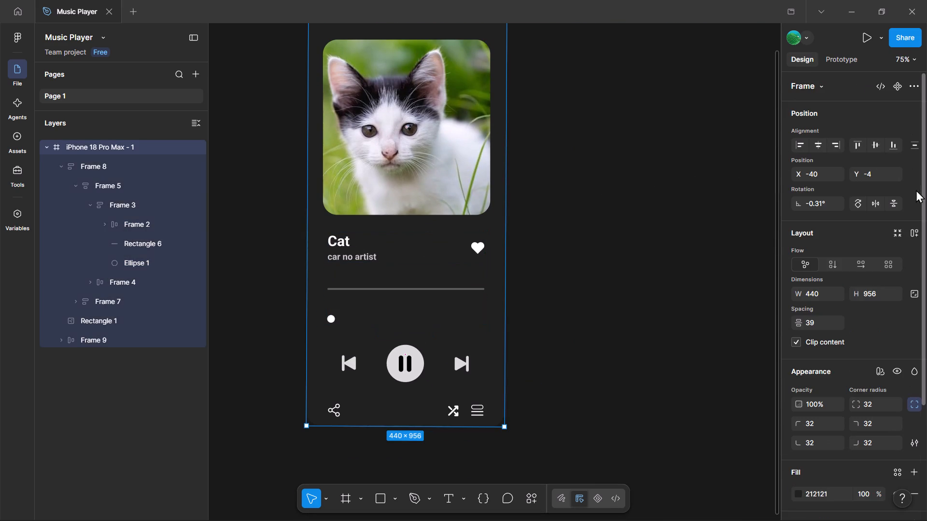
{"action": "left_click", "coordinate": [720, 225]}
{"action": "left_click_drag", "start_coordinate": [317, 234], "coordinate": [385, 271]}
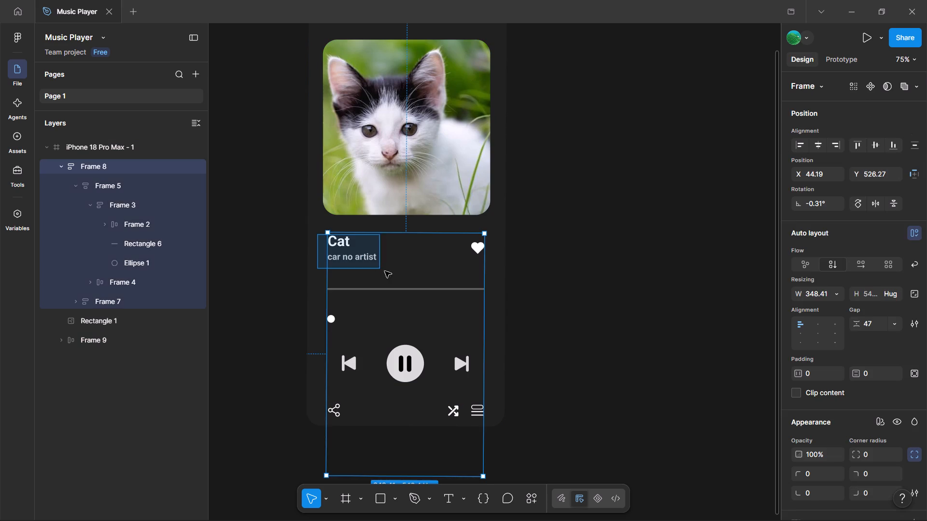
{"action": "left_click_drag", "start_coordinate": [385, 271], "coordinate": [388, 274]}
{"action": "left_click", "coordinate": [915, 231]}
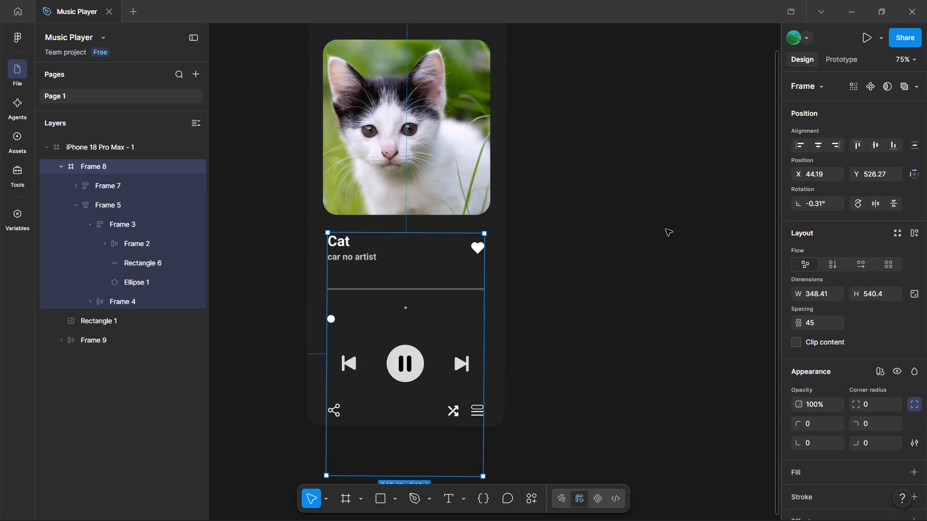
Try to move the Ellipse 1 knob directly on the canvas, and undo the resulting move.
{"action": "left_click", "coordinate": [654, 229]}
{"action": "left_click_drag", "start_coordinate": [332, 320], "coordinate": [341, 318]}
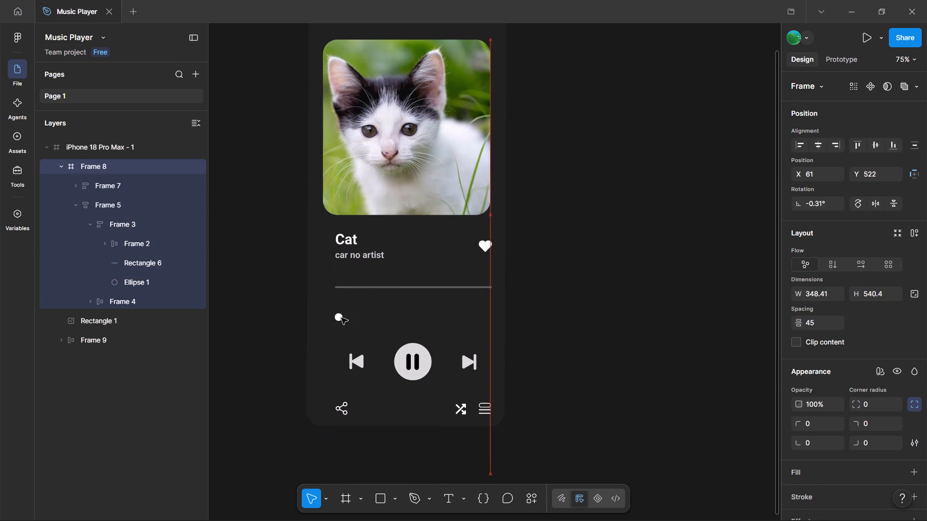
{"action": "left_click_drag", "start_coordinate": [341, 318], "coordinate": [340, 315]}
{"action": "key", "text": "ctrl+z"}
Remove auto layout from Frame 5 inside Frame 8.
{"action": "scroll", "coordinate": [390, 287], "scroll_direction": "up", "scroll_amount": 5, "text": "ctrl"}
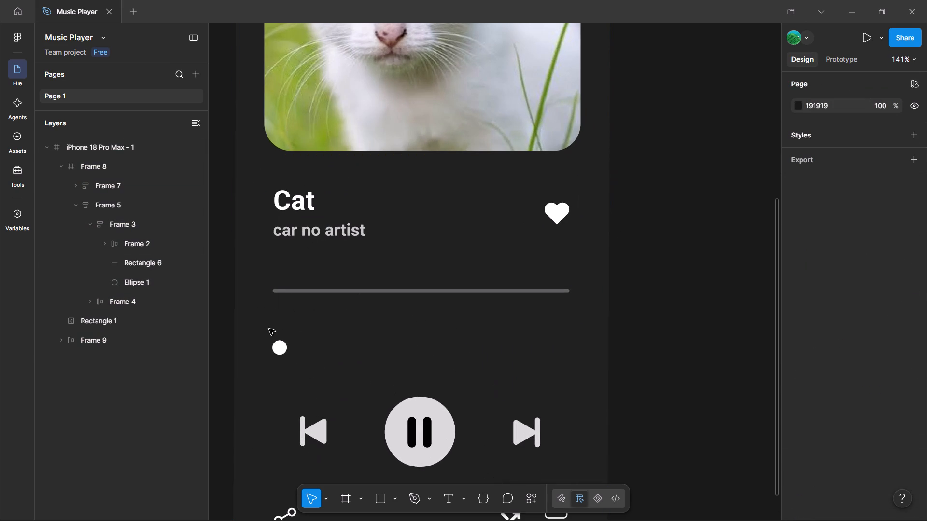
{"action": "left_click", "coordinate": [283, 349]}
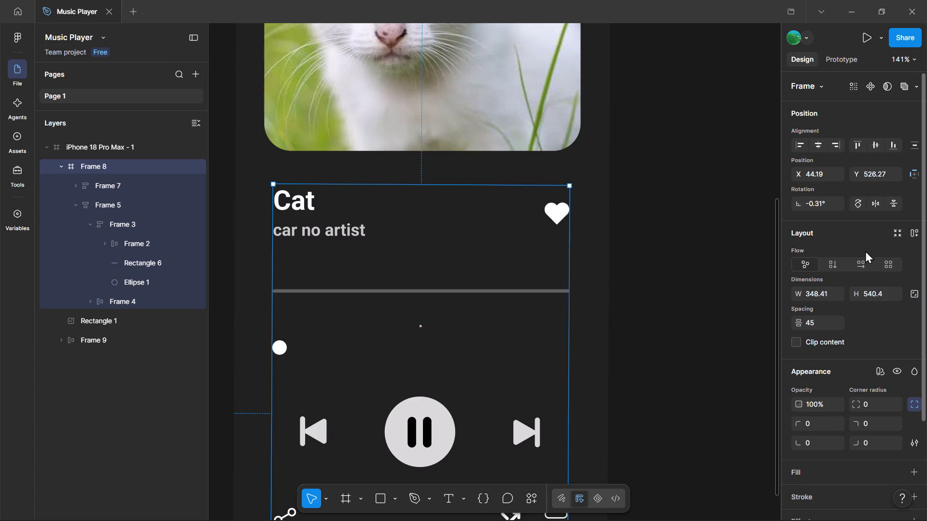
{"action": "left_click", "coordinate": [282, 345]}
{"action": "left_click", "coordinate": [284, 346]}
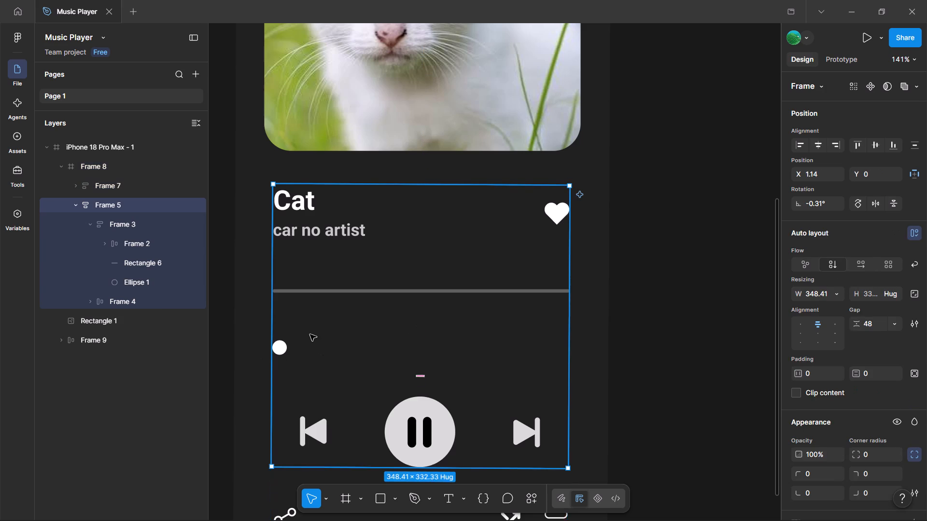
{"action": "scroll", "coordinate": [310, 334], "scroll_direction": "up", "scroll_amount": 1}
{"action": "left_click", "coordinate": [310, 334]}
{"action": "left_click", "coordinate": [913, 234]}
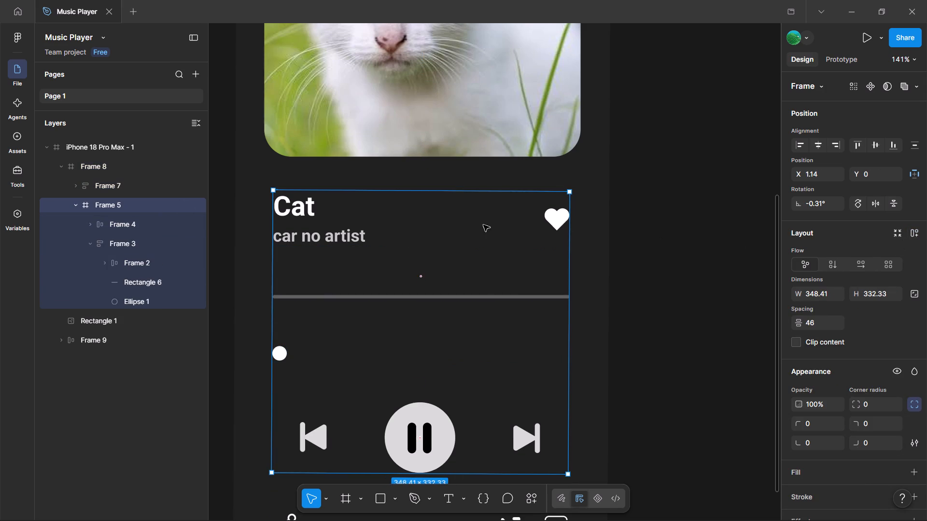
Remove auto layout from Frame 3, the frame that directly contains the progress line and the knob.
{"action": "left_click", "coordinate": [126, 230]}
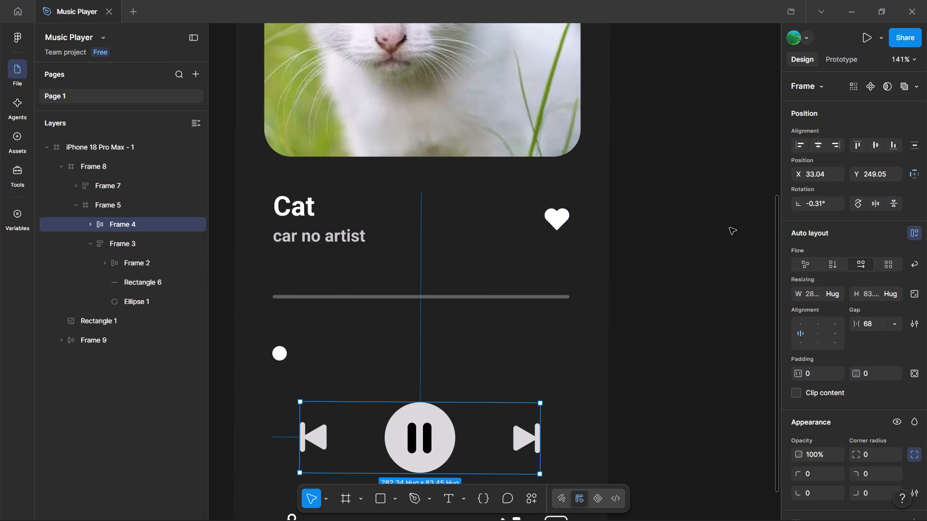
{"action": "left_click", "coordinate": [130, 238]}
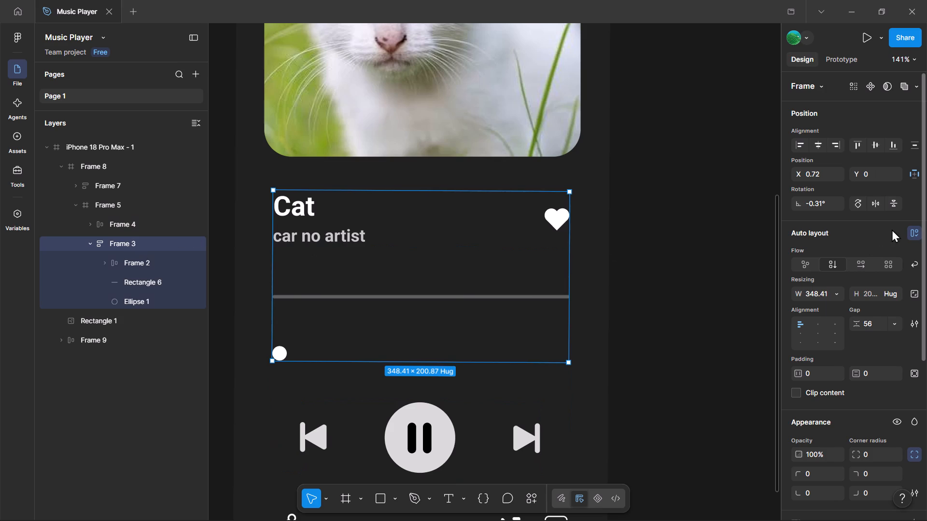
{"action": "left_click", "coordinate": [921, 232]}
{"action": "left_click", "coordinate": [916, 208]}
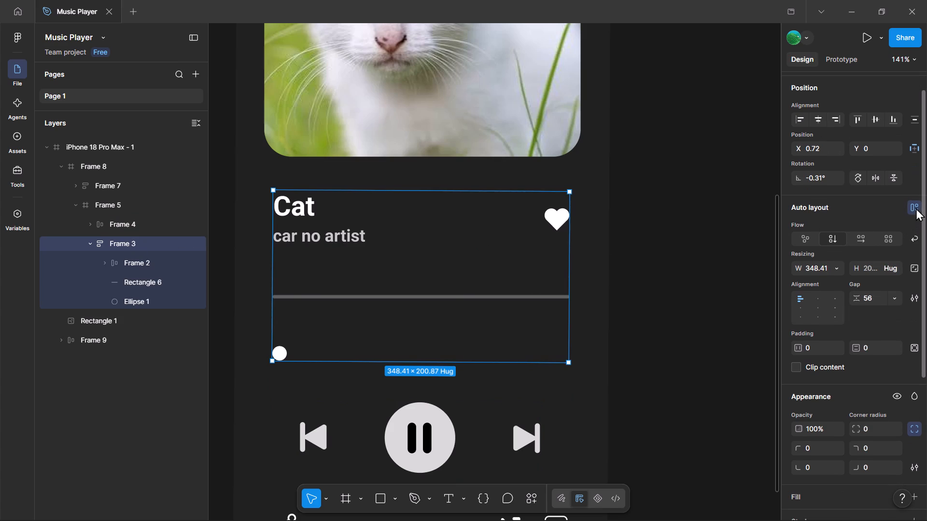
{"action": "scroll", "coordinate": [317, 266], "scroll_direction": "up", "scroll_amount": 8, "text": "ctrl"}
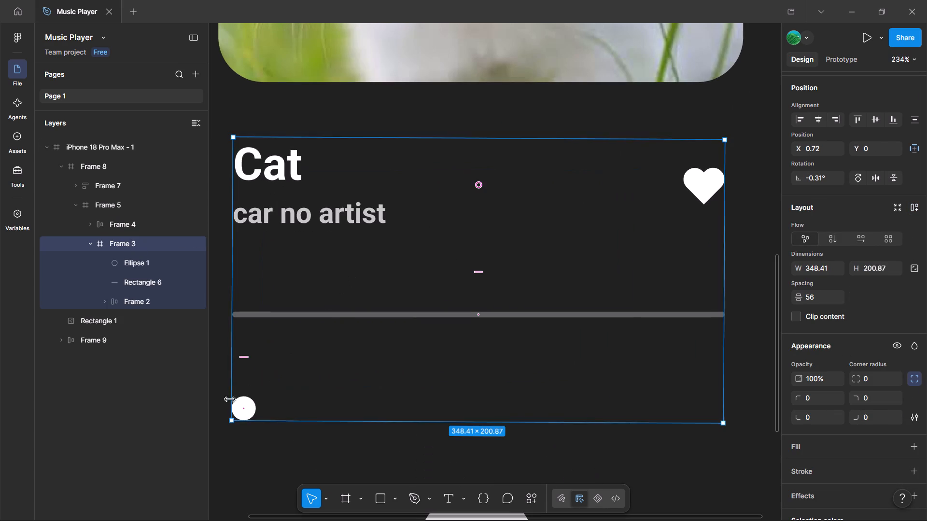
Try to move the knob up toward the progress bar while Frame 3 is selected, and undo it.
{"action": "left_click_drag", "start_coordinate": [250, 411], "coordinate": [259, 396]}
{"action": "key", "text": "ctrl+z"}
Place the Ellipse 1 knob centred on the progress line about a third of the way along, at X 115.95, Y 116.73.
{"action": "left_click", "coordinate": [132, 302]}
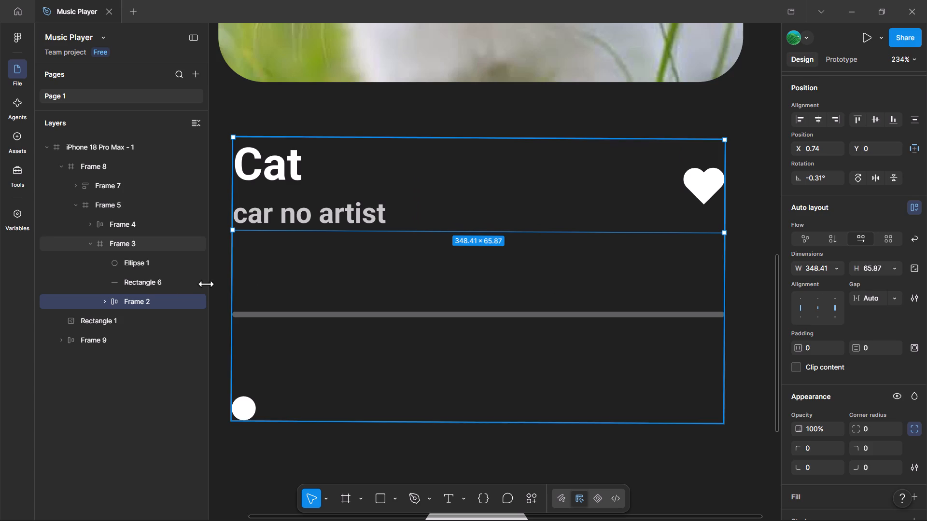
{"action": "left_click", "coordinate": [138, 264]}
{"action": "left_click_drag", "start_coordinate": [239, 410], "coordinate": [329, 333]}
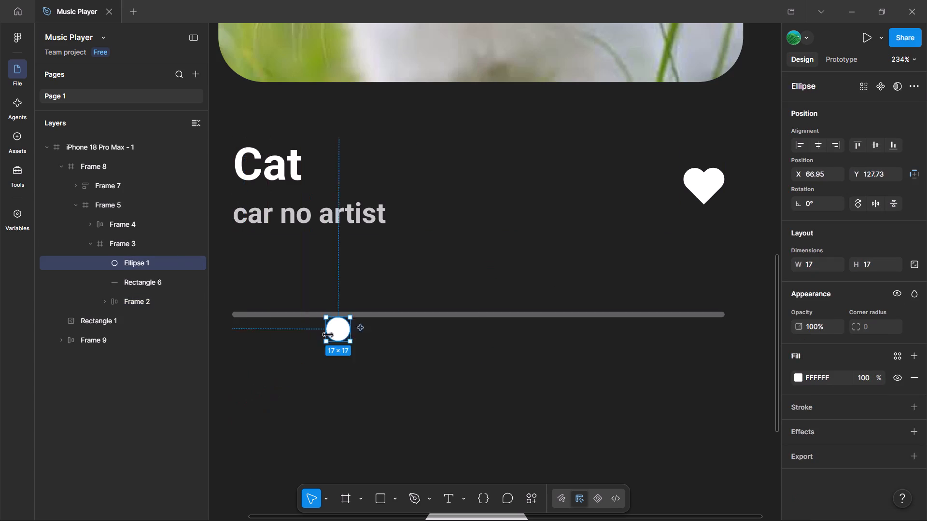
{"action": "left_click_drag", "start_coordinate": [341, 333], "coordinate": [364, 318]}
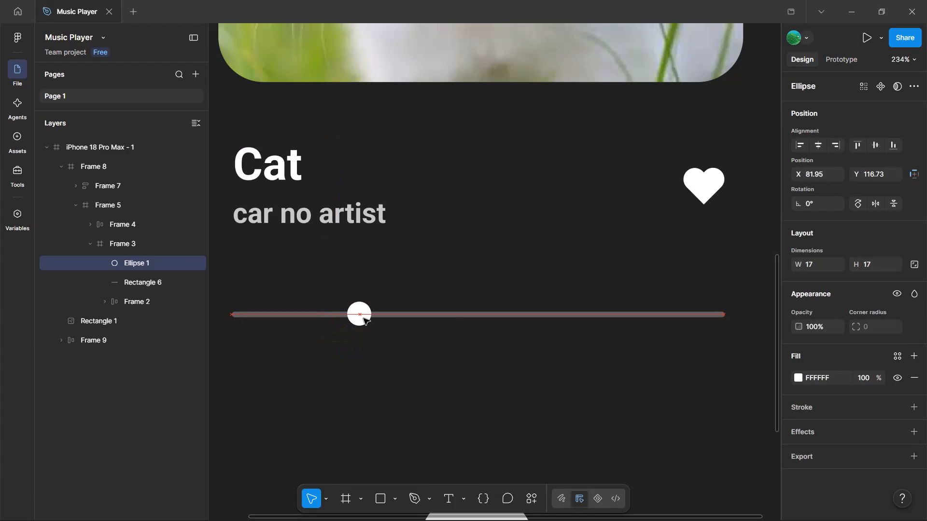
{"action": "left_click_drag", "start_coordinate": [364, 318], "coordinate": [407, 319]}
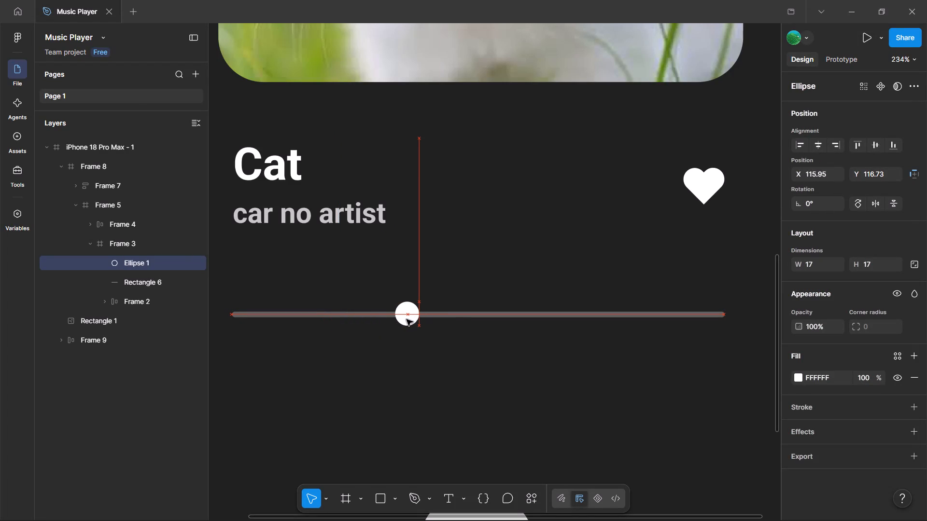
{"action": "left_click_drag", "start_coordinate": [407, 319], "coordinate": [410, 316]}
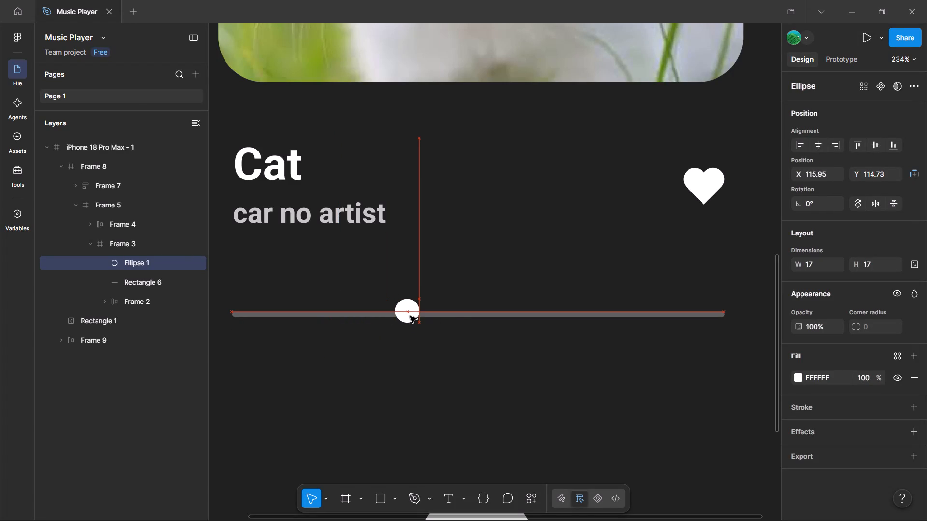
{"action": "left_click_drag", "start_coordinate": [410, 316], "coordinate": [410, 319]}
{"action": "scroll", "coordinate": [334, 308], "scroll_direction": "up", "scroll_amount": 5, "text": "ctrl"}
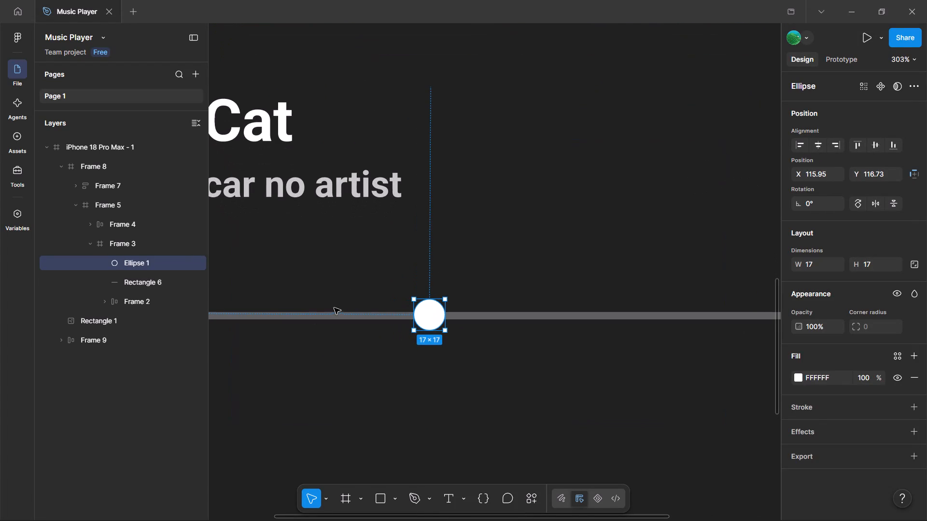
{"action": "middle_click_drag", "start_coordinate": [368, 265], "coordinate": [376, 265]}
{"action": "key", "text": "ctrl+z"}
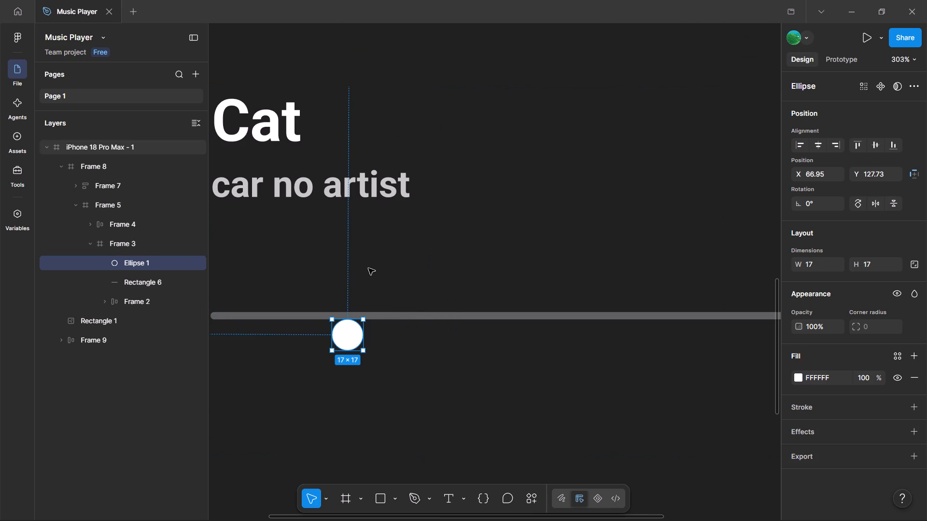
{"action": "key", "text": "ctrl+shift+z"}
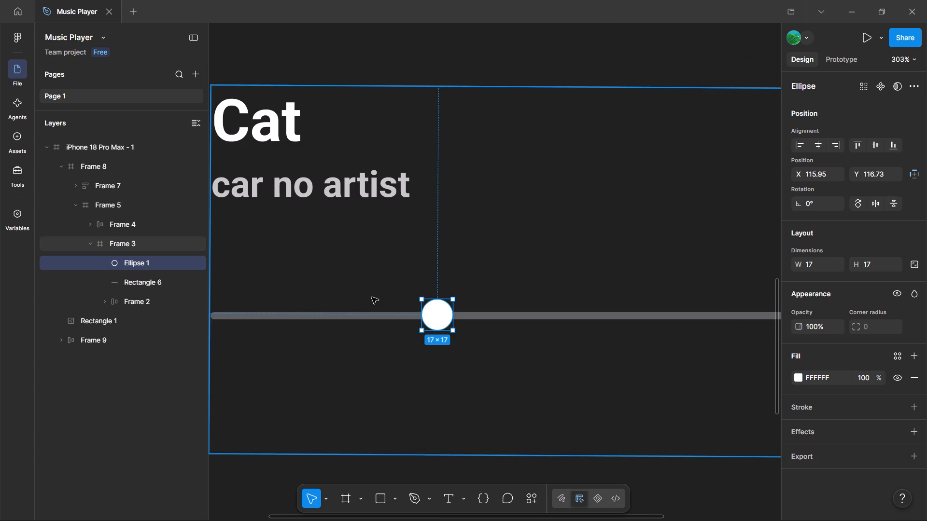
Draw a 137 × 4 rectangle over the progress line, from its start to just past the knob.
{"action": "scroll", "coordinate": [383, 138], "scroll_direction": "down", "scroll_amount": 5, "text": "ctrl"}
{"action": "scroll", "coordinate": [319, 310], "scroll_direction": "down", "scroll_amount": 4, "text": "ctrl"}
{"action": "middle_click_drag", "start_coordinate": [227, 315], "coordinate": [288, 316]}
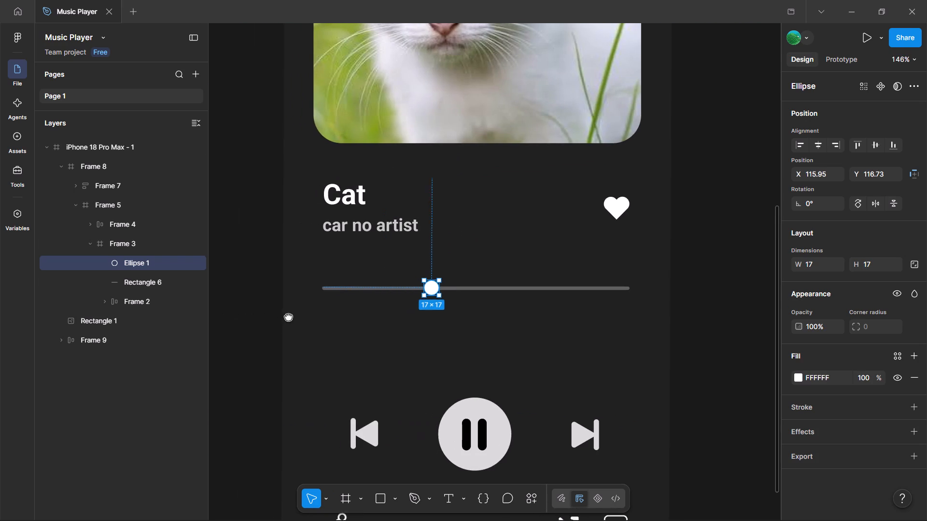
{"action": "middle_click_drag", "start_coordinate": [288, 316], "coordinate": [335, 304]}
{"action": "scroll", "coordinate": [476, 280], "scroll_direction": "up", "scroll_amount": 4, "text": "ctrl"}
{"action": "scroll", "coordinate": [411, 282], "scroll_direction": "up", "scroll_amount": 3, "text": "ctrl"}
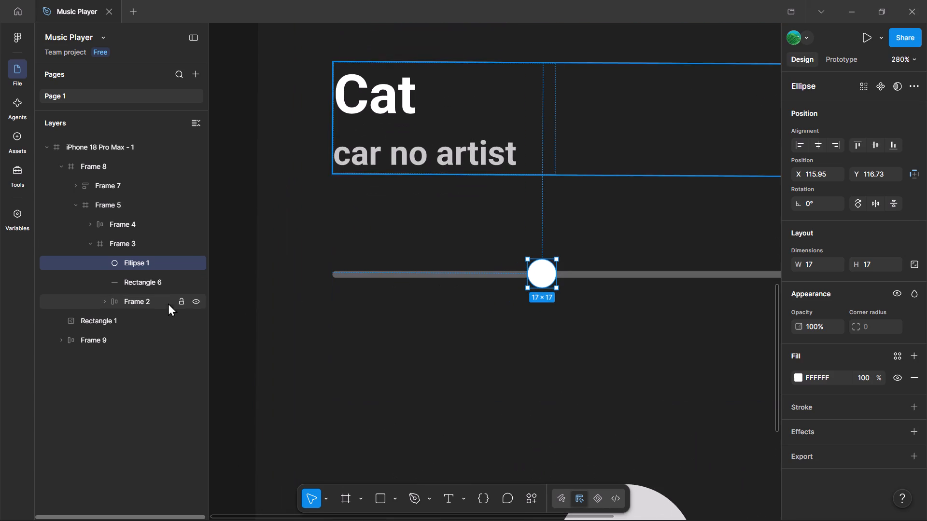
{"action": "left_click", "coordinate": [159, 284]}
{"action": "left_click", "coordinate": [168, 375]}
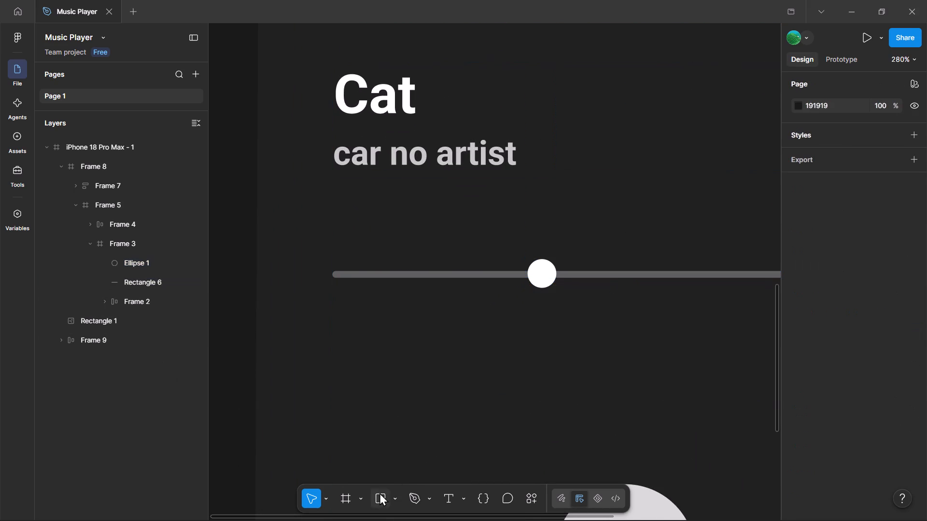
{"action": "left_click", "coordinate": [364, 493]}
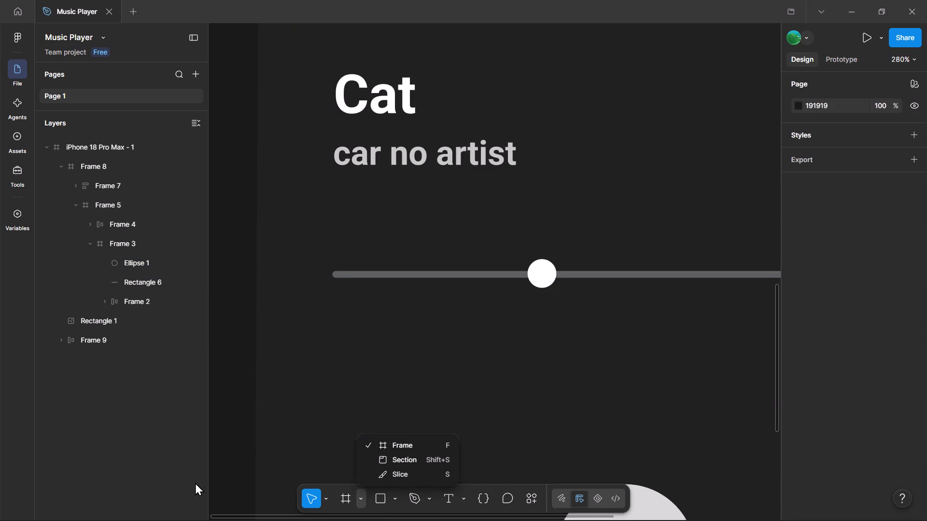
{"action": "left_click", "coordinate": [228, 466]}
{"action": "left_click", "coordinate": [379, 499]}
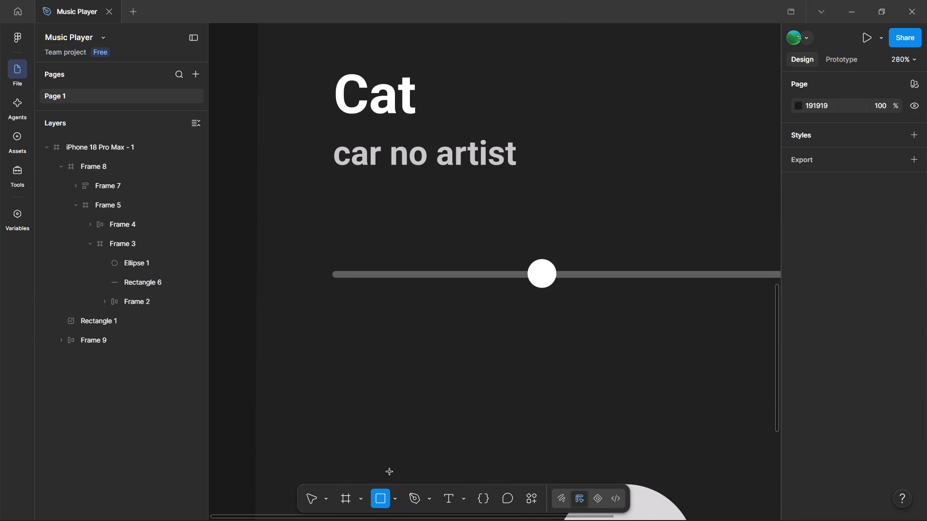
{"action": "left_click_drag", "start_coordinate": [335, 272], "coordinate": [435, 270]}
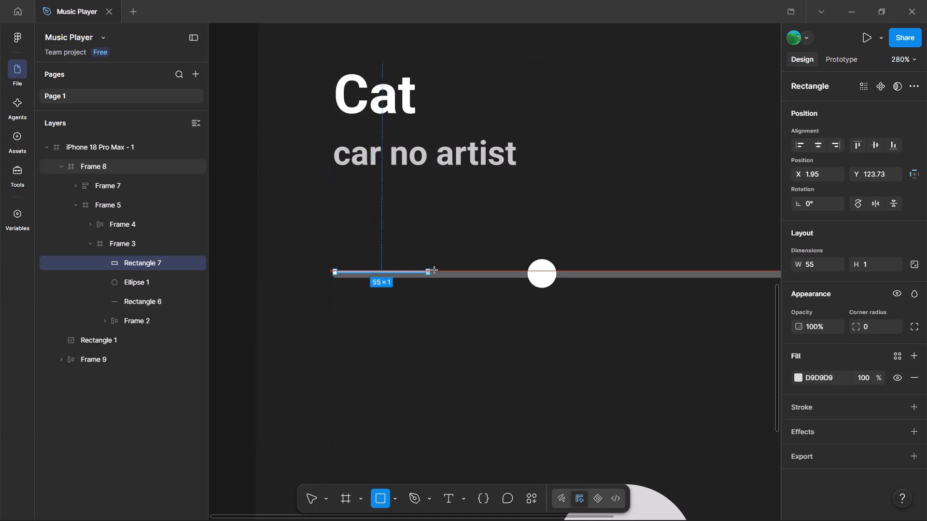
{"action": "left_click_drag", "start_coordinate": [435, 270], "coordinate": [566, 279]}
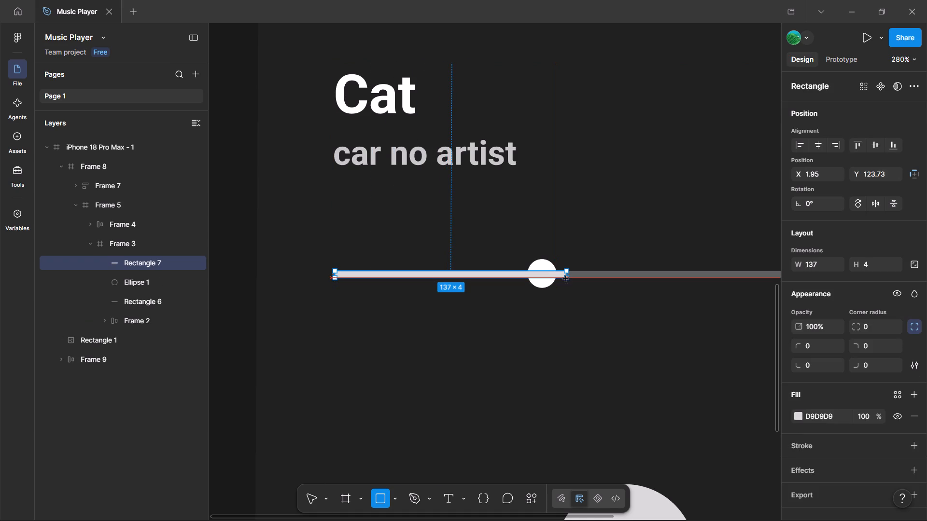
{"action": "left_click_drag", "start_coordinate": [566, 279], "coordinate": [566, 277]}
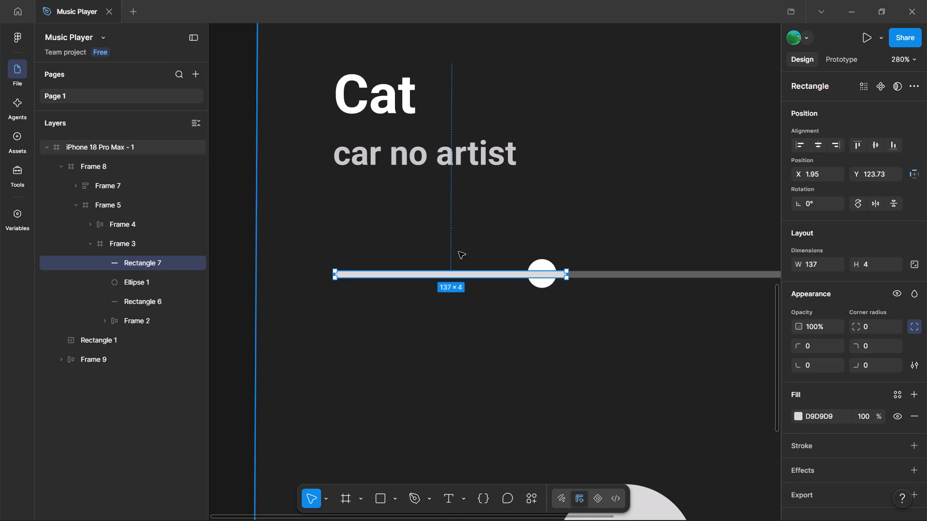
Shift Rectangle 7 toward the start of the progress line, to X 0.95.
{"action": "scroll", "coordinate": [460, 250], "scroll_direction": "up", "scroll_amount": 12, "text": "ctrl"}
{"action": "scroll", "coordinate": [458, 246], "scroll_direction": "down", "scroll_amount": 8, "text": "ctrl"}
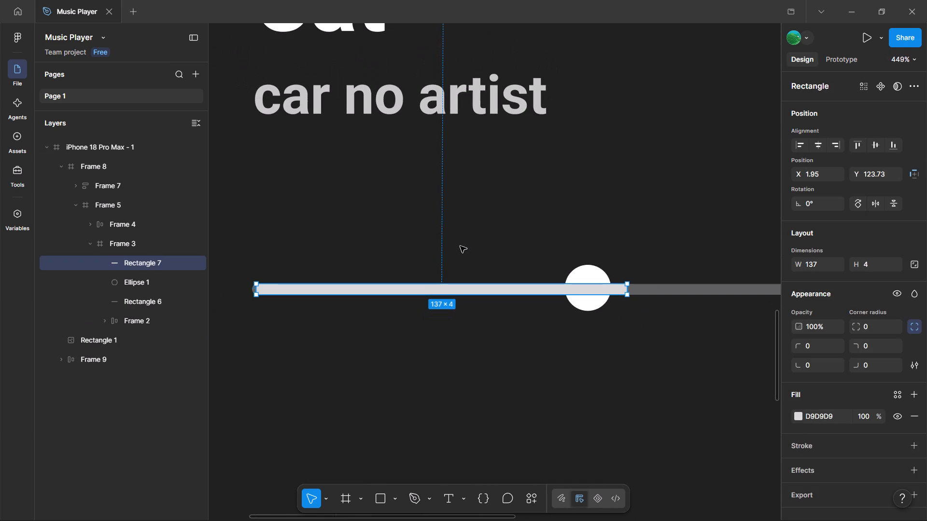
{"action": "left_click", "coordinate": [510, 288]}
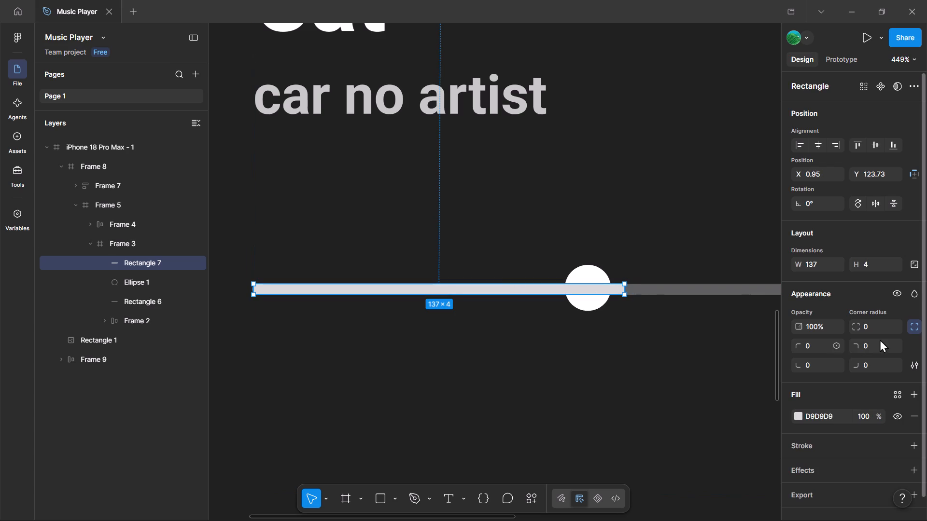
Set the corner radius of Rectangle 7 to 12.
{"action": "left_click_drag", "start_coordinate": [857, 322], "coordinate": [606, 270]}
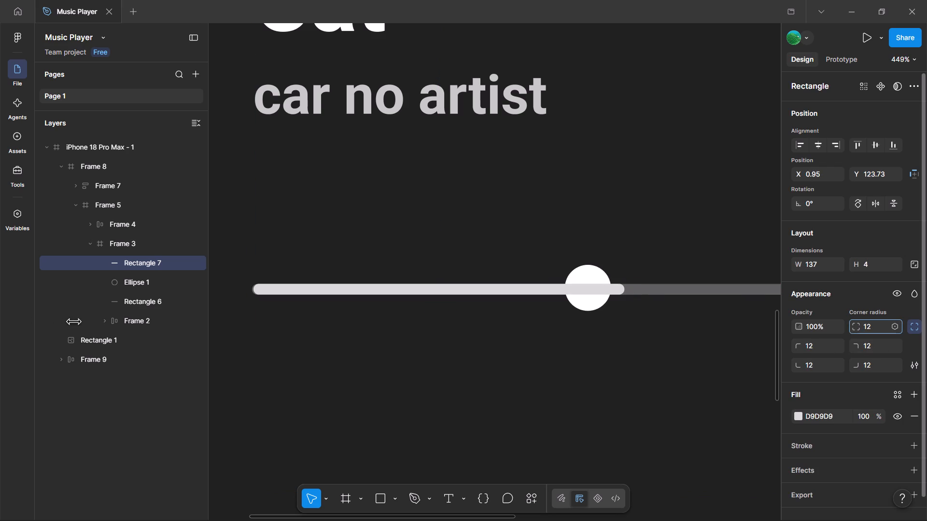
{"action": "left_click_drag", "start_coordinate": [606, 270], "coordinate": [614, 270]}
Align Rectangle 7 with the progress line's start at X -0.05 and shorten it to end at the knob's centre.
{"action": "left_click", "coordinate": [511, 289]}
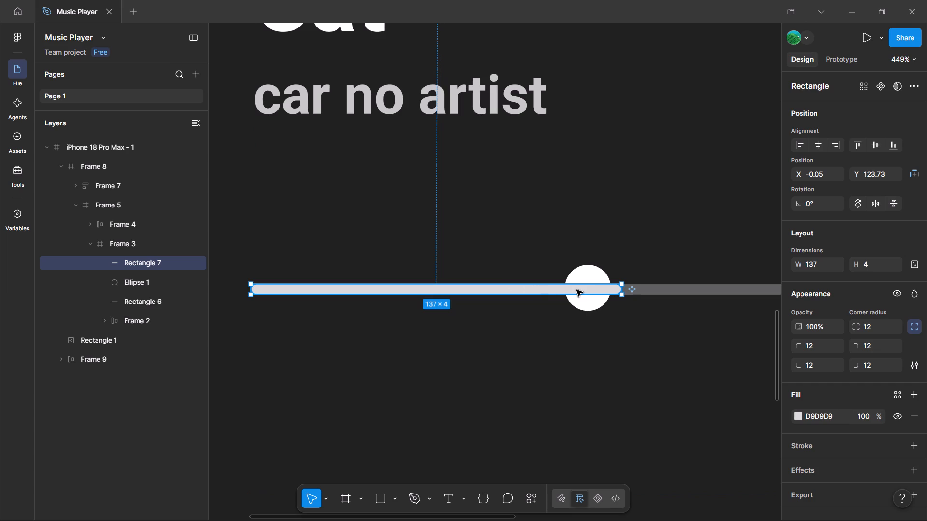
{"action": "left_click_drag", "start_coordinate": [623, 290], "coordinate": [589, 289]}
Move the Ellipse 1 layer above Rectangle 7 in Frame 3.
{"action": "left_click_drag", "start_coordinate": [152, 279], "coordinate": [152, 253]}
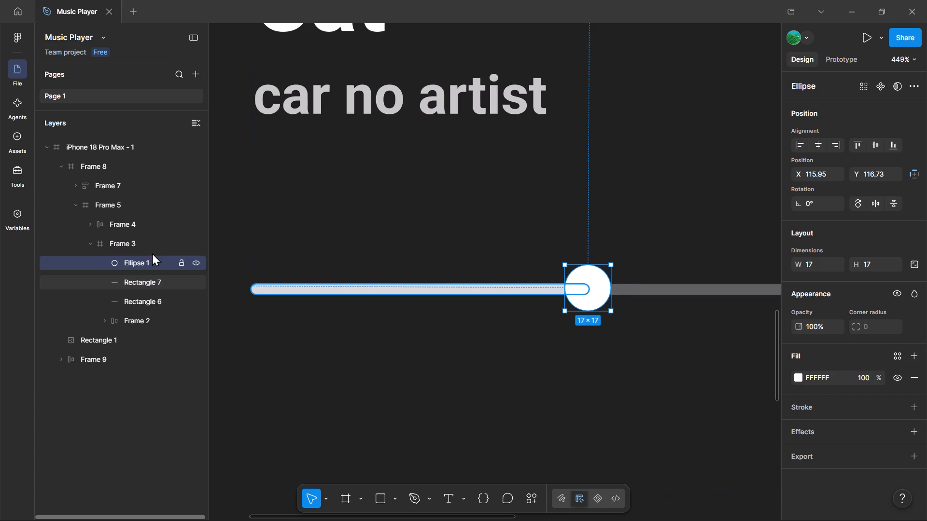
Set the fill of Rectangle 7, the played portion of the progress bar, to white FFFFFF.
{"action": "left_click", "coordinate": [515, 290]}
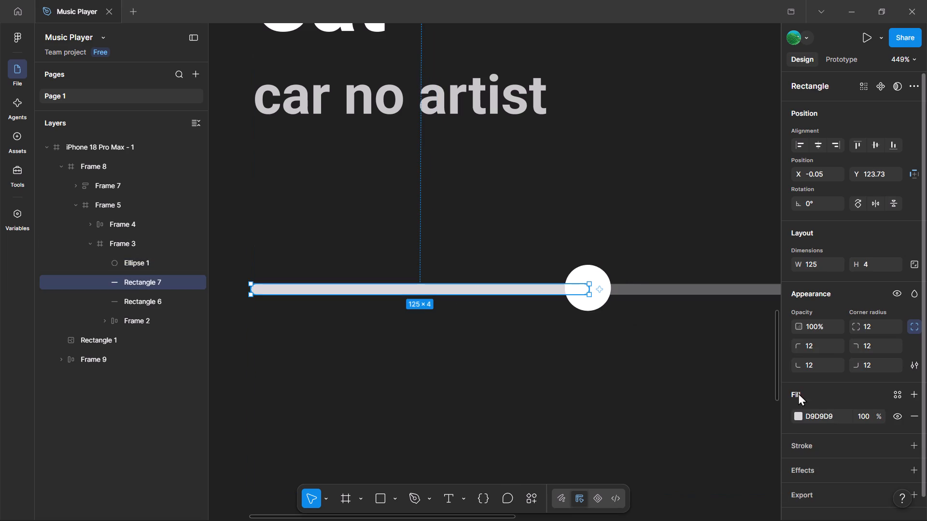
{"action": "left_click", "coordinate": [797, 414]}
{"action": "left_click_drag", "start_coordinate": [654, 289], "coordinate": [619, 236]}
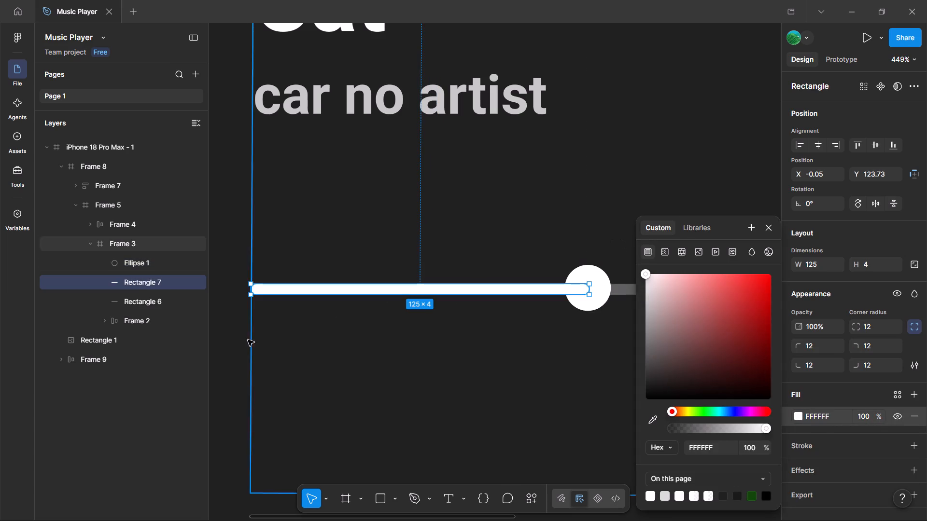
{"action": "left_click", "coordinate": [140, 358]}
{"action": "left_click", "coordinate": [136, 277]}
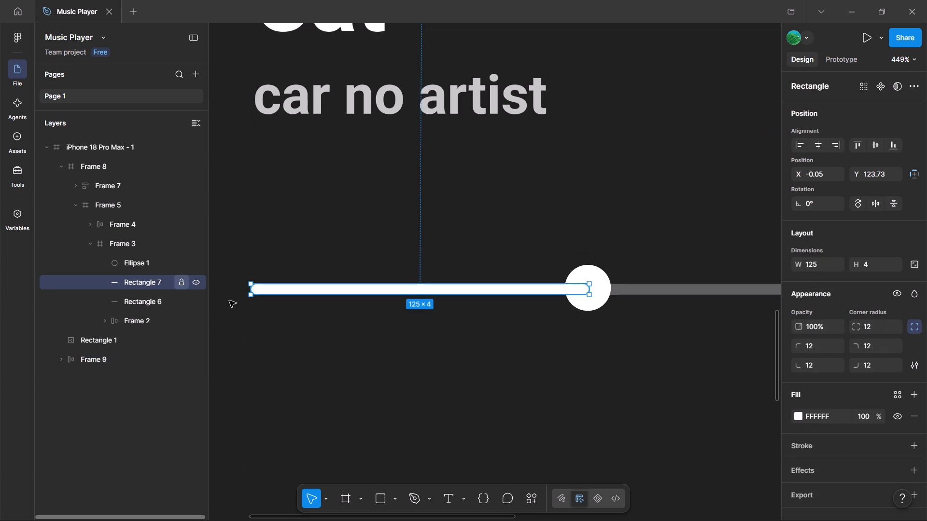
Examine the progress bar layers Ellipse 1, Rectangle 7 and Rectangle 6, checking how they overlap and their dimensions.
{"action": "scroll", "coordinate": [534, 352], "scroll_direction": "down", "scroll_amount": 13}
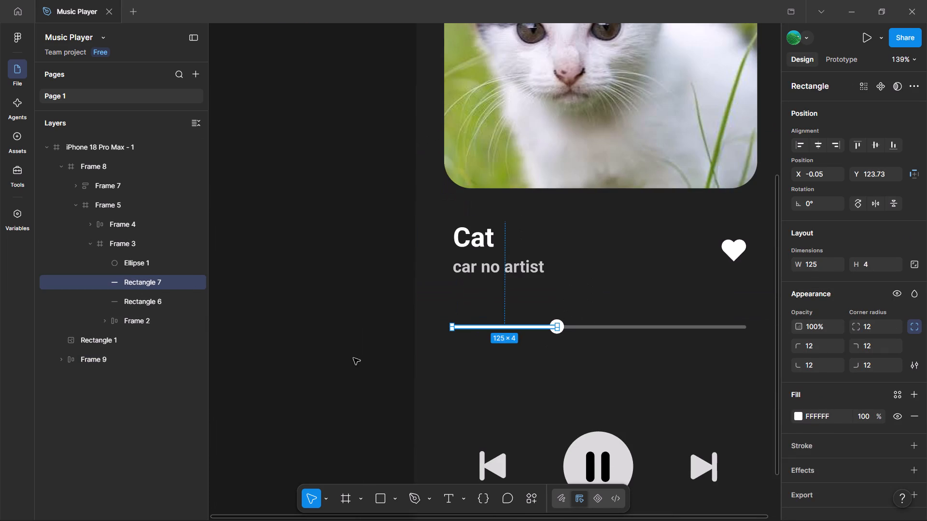
{"action": "middle_click_drag", "start_coordinate": [334, 356], "coordinate": [206, 297]}
{"action": "left_click_drag", "start_coordinate": [307, 248], "coordinate": [280, 257]}
{"action": "left_click", "coordinate": [369, 269]}
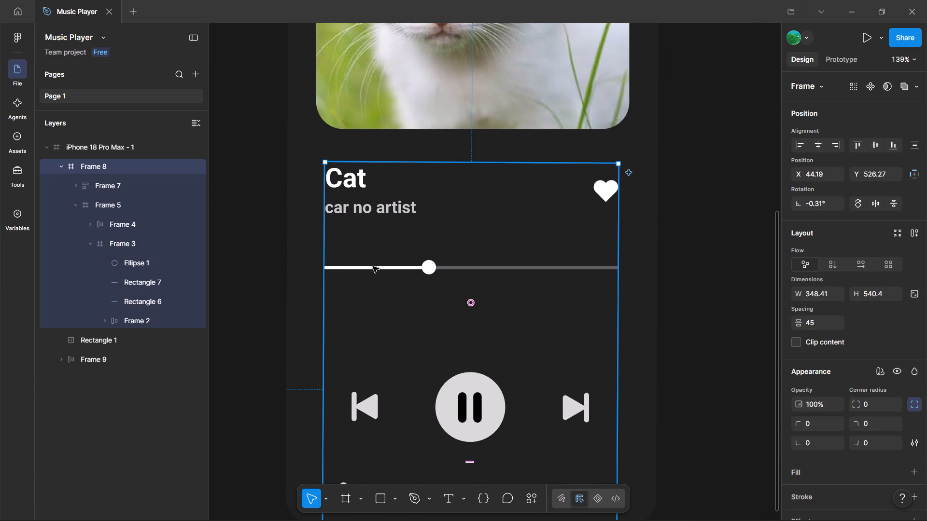
{"action": "triple_click", "coordinate": [370, 267]}
{"action": "left_click", "coordinate": [135, 259]}
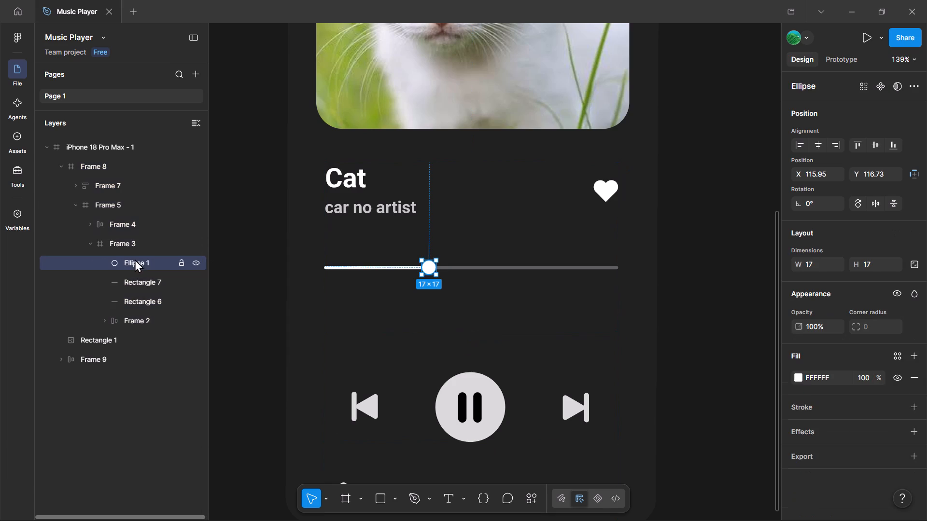
{"action": "left_click", "coordinate": [135, 276]}
{"action": "left_click", "coordinate": [140, 293]}
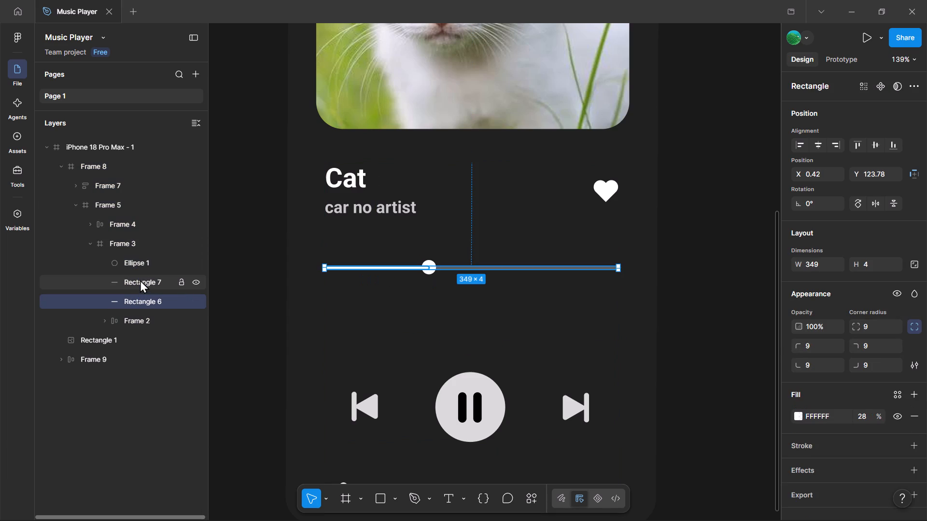
{"action": "left_click", "coordinate": [140, 280]}
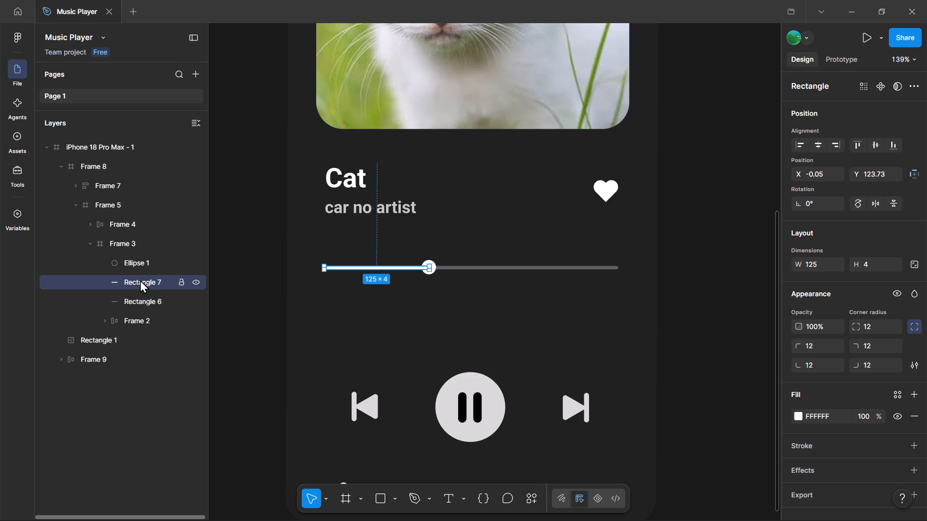
{"action": "left_click", "coordinate": [143, 295]}
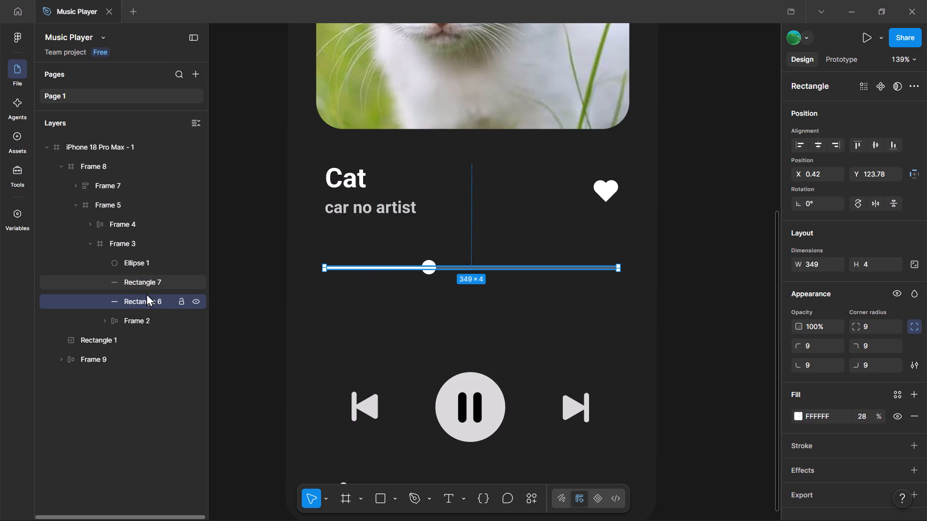
{"action": "left_click", "coordinate": [145, 285]}
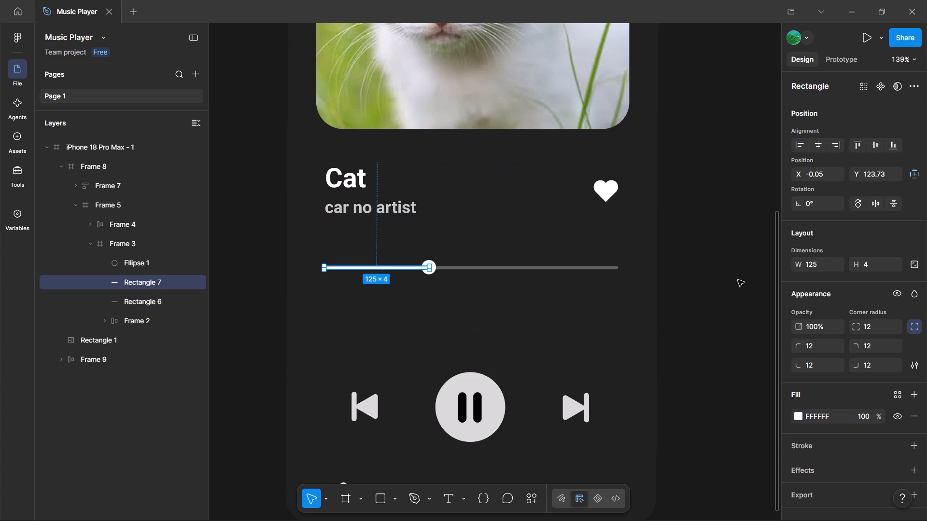
{"action": "left_click_drag", "start_coordinate": [819, 265], "coordinate": [799, 265]}
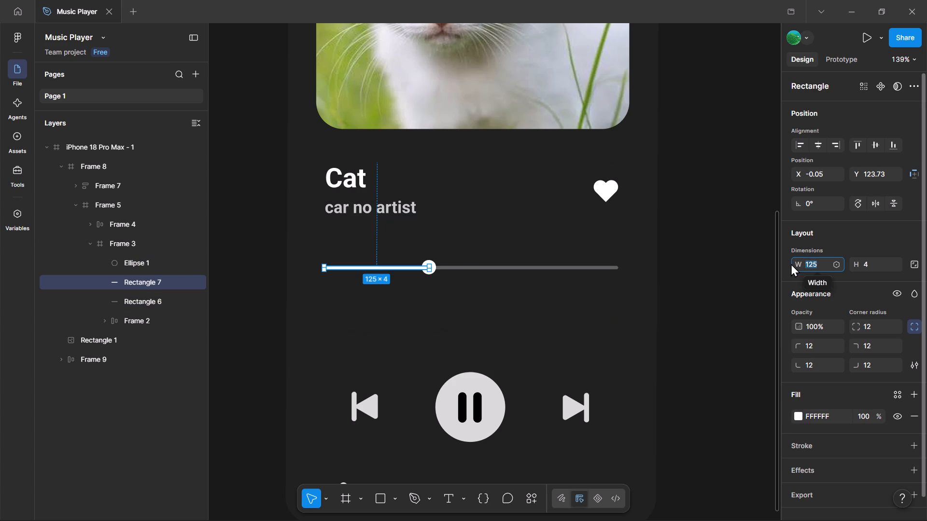
{"action": "left_click", "coordinate": [142, 301]}
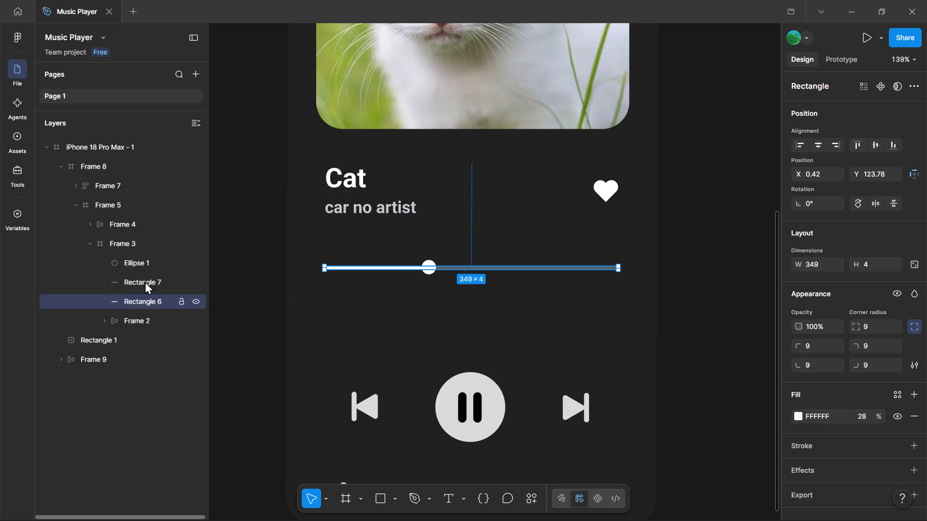
{"action": "left_click", "coordinate": [145, 281]}
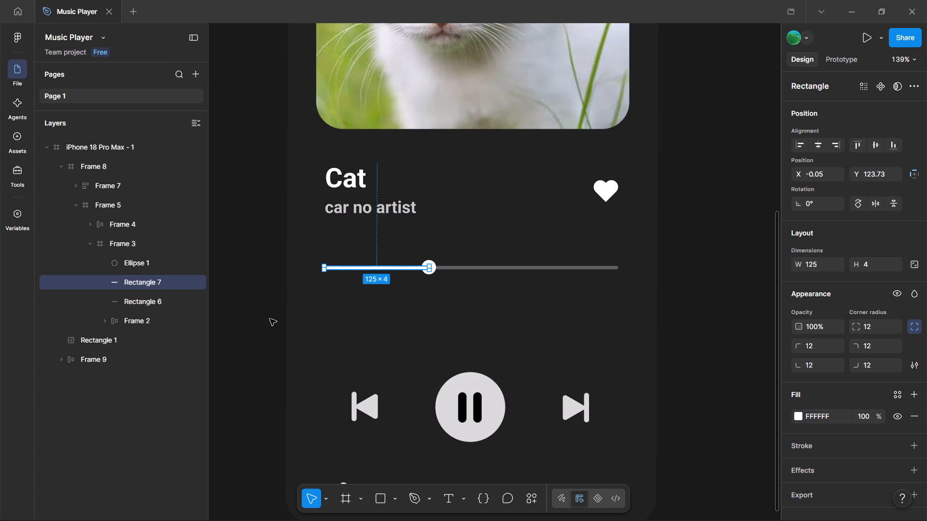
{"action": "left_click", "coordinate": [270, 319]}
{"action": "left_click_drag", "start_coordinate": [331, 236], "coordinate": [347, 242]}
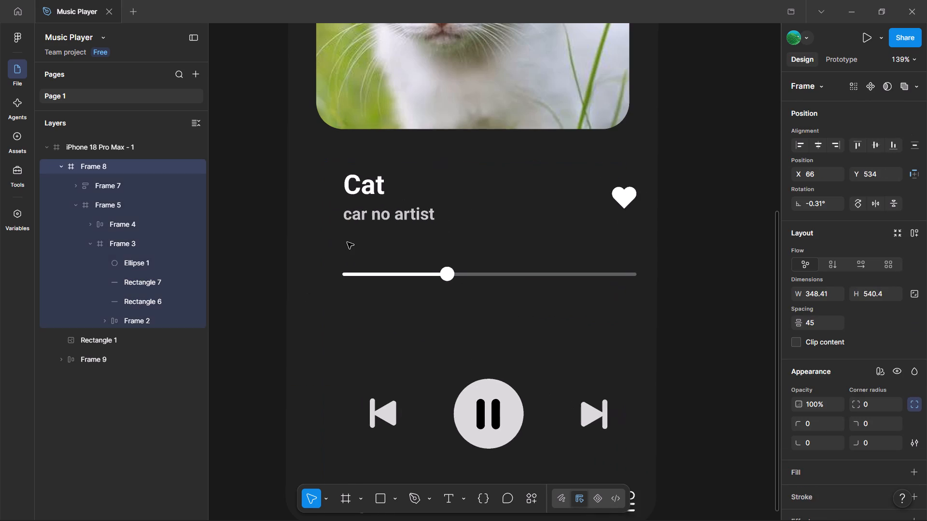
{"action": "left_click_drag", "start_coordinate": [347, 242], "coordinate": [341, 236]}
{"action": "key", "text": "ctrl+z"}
Flatten Ellipse 1, Rectangle 7 and Rectangle 6 into a single vector inside Frame 3.
{"action": "left_click", "coordinate": [138, 260]}
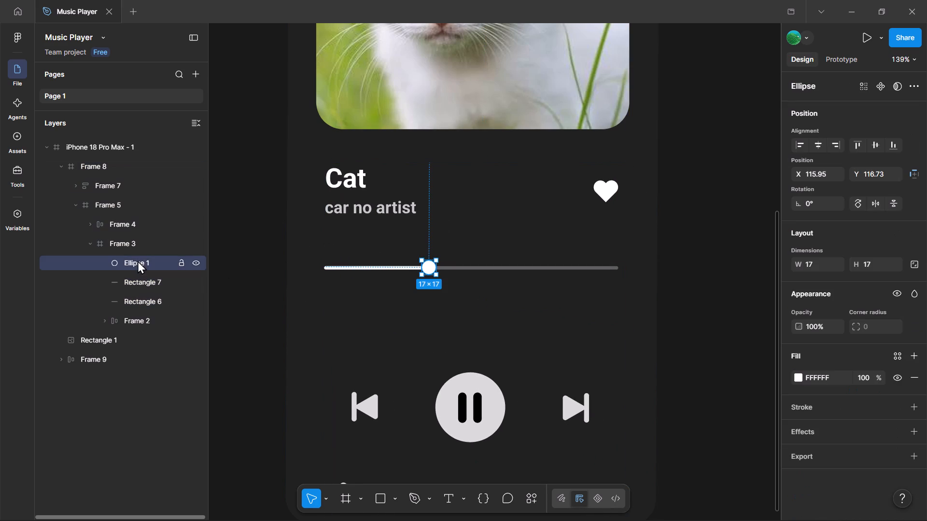
{"action": "left_click", "coordinate": [139, 283], "text": "ctrl"}
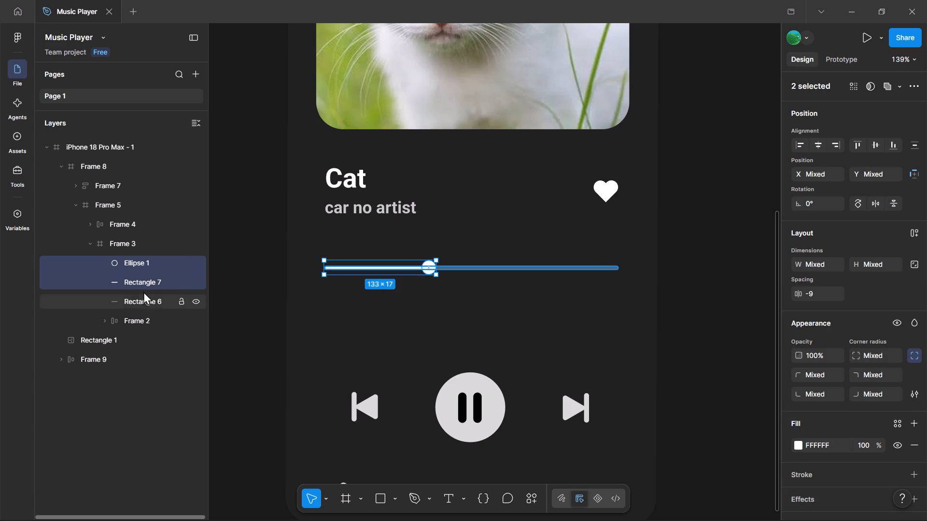
{"action": "left_click", "coordinate": [142, 296], "text": "ctrl"}
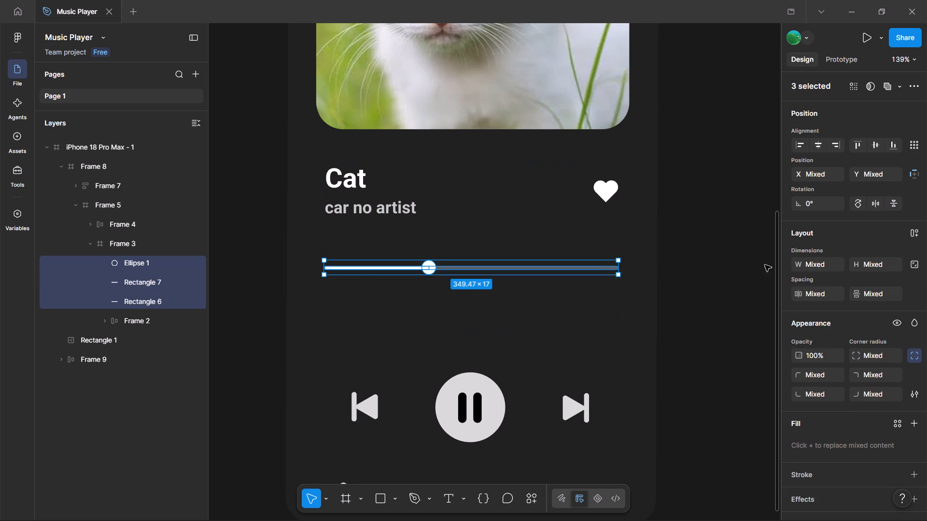
{"action": "scroll", "coordinate": [883, 124], "scroll_direction": "up", "scroll_amount": 4}
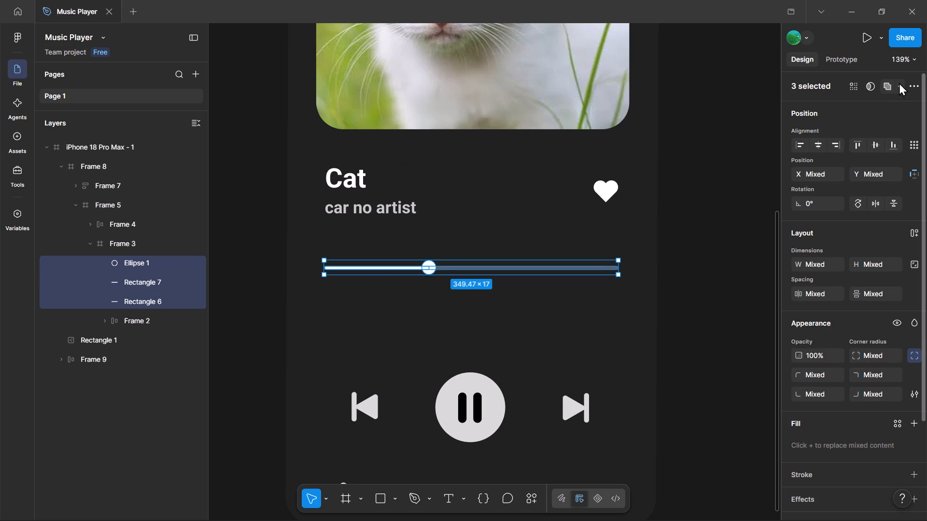
{"action": "left_click", "coordinate": [899, 82]}
{"action": "left_click", "coordinate": [850, 162]}
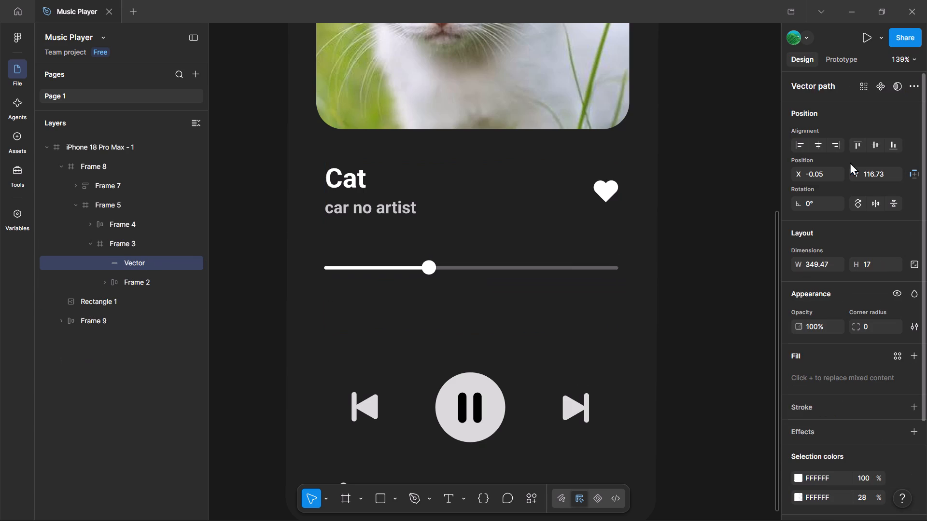
{"action": "left_click", "coordinate": [133, 263]}
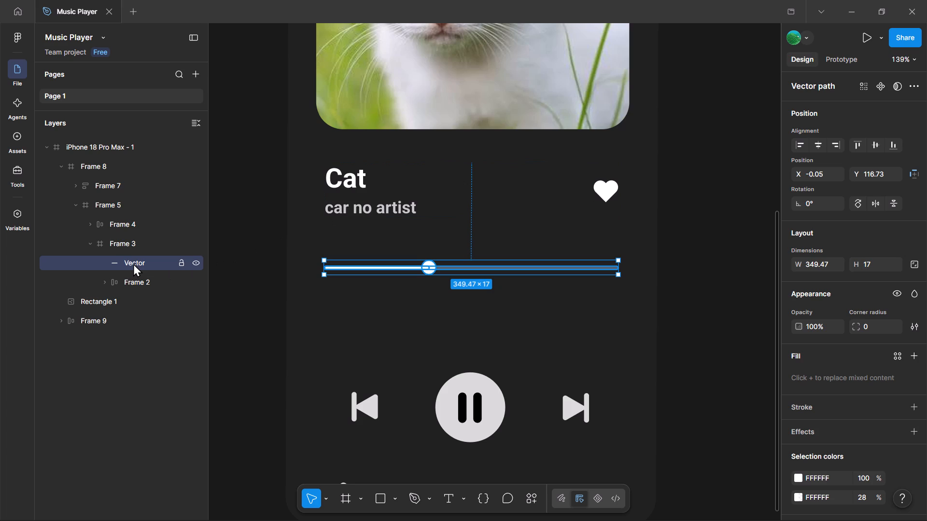
Apply auto layout to Frame 8, the frame holding the song details and playback controls.
{"action": "left_click_drag", "start_coordinate": [308, 151], "coordinate": [351, 183]}
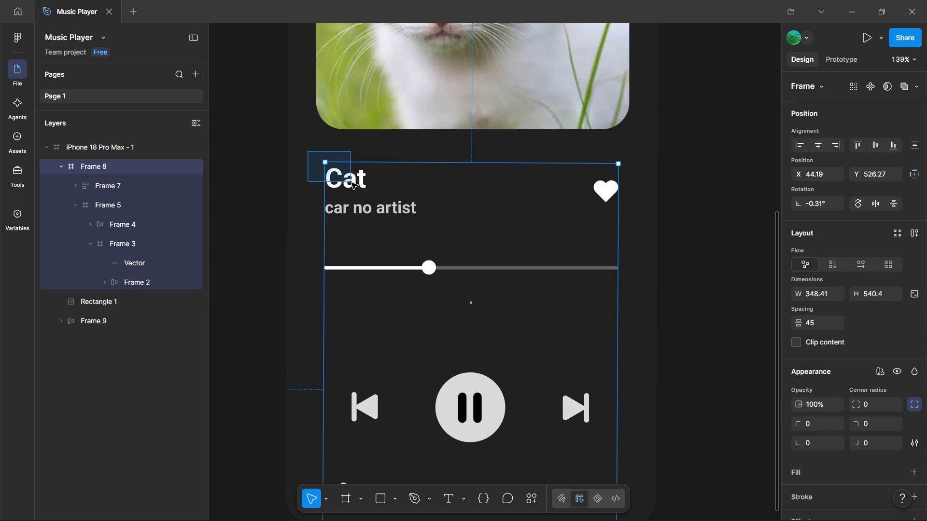
{"action": "left_click_drag", "start_coordinate": [351, 183], "coordinate": [621, 385]}
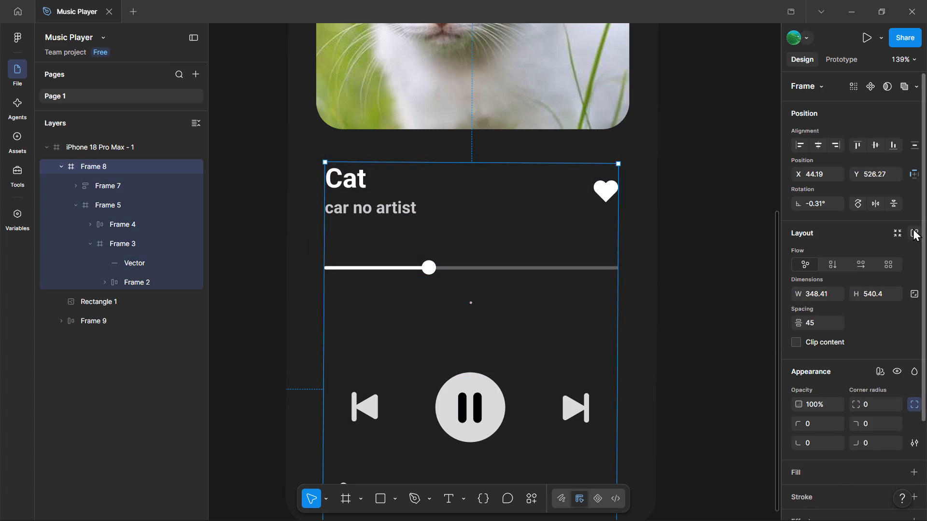
{"action": "left_click", "coordinate": [913, 228]}
{"action": "left_click", "coordinate": [667, 241]}
{"action": "scroll", "coordinate": [677, 239], "scroll_direction": "down", "scroll_amount": 6, "text": "ctrl"}
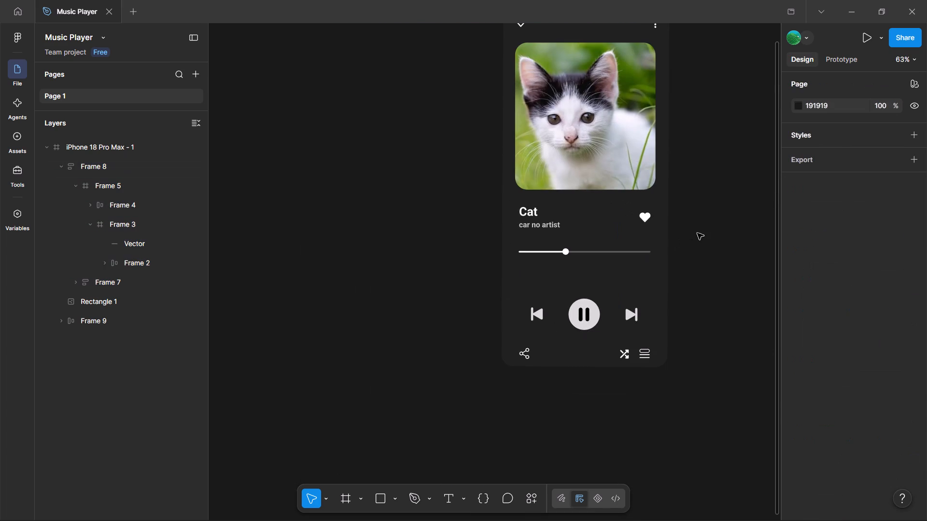
{"action": "middle_click_drag", "start_coordinate": [632, 272], "coordinate": [627, 278]}
Apply auto layout to Frame 3, stacking the song title row above the flattened progress bar.
{"action": "left_click", "coordinate": [112, 227]}
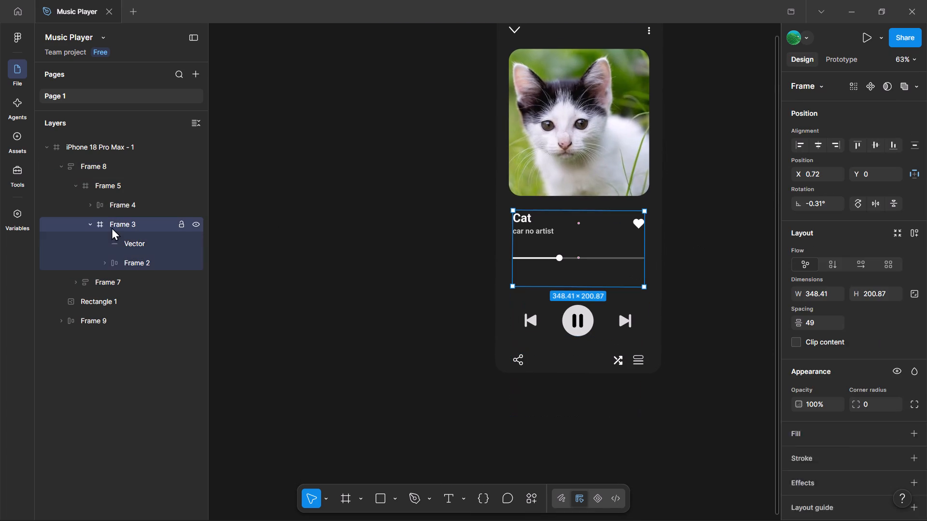
{"action": "left_click", "coordinate": [133, 259]}
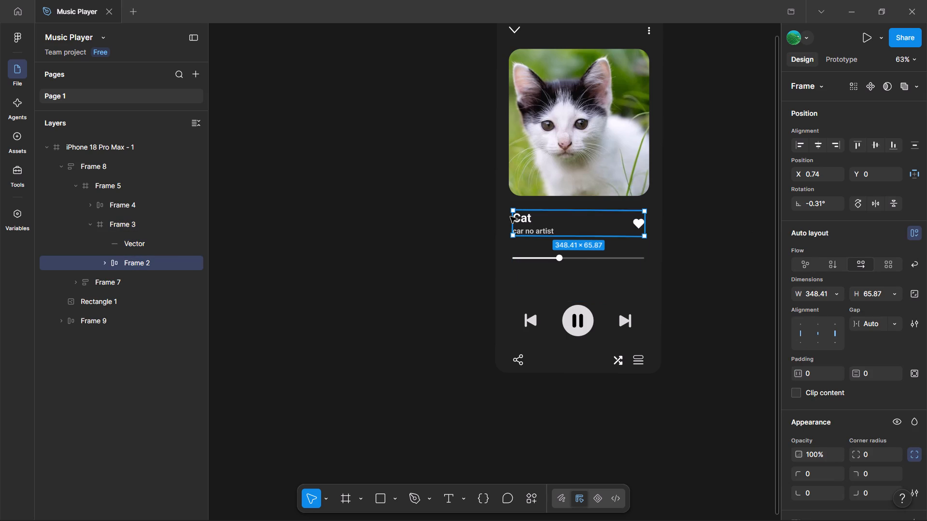
{"action": "left_click", "coordinate": [135, 224]}
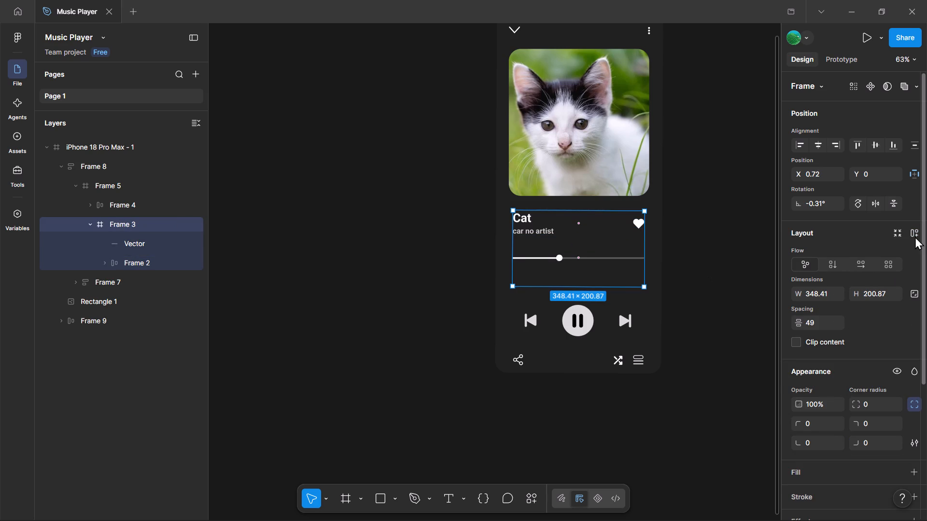
{"action": "left_click", "coordinate": [915, 236]}
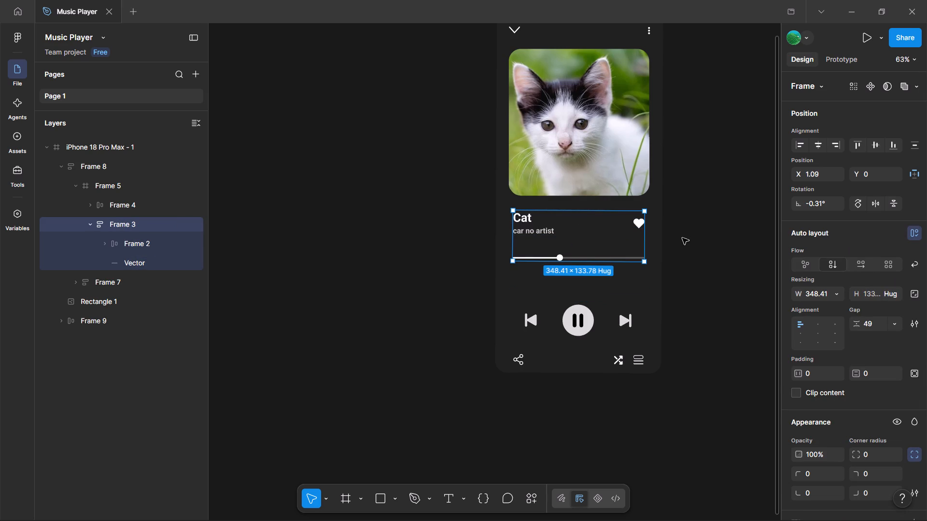
{"action": "middle_click_drag", "start_coordinate": [684, 236], "coordinate": [613, 248], "text": "ctrl"}
{"action": "key", "text": "ctrl+z"}
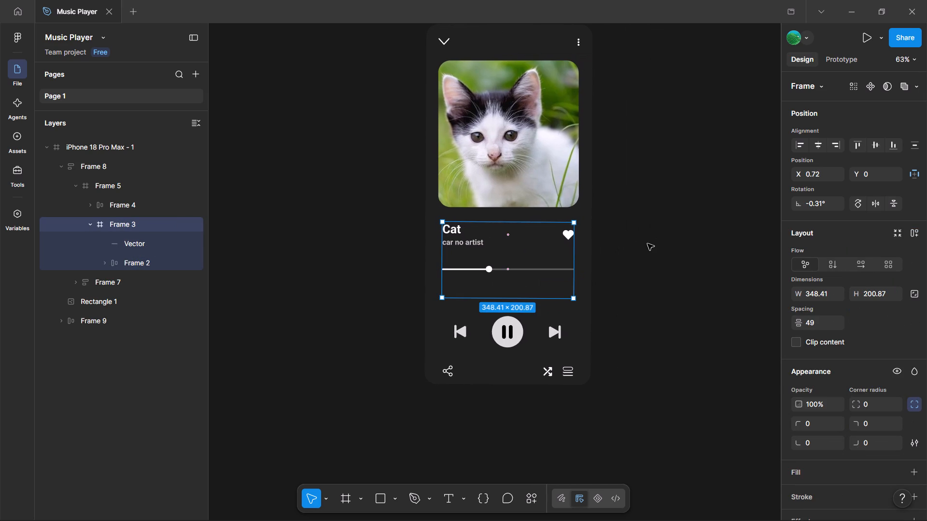
{"action": "left_click", "coordinate": [916, 230]}
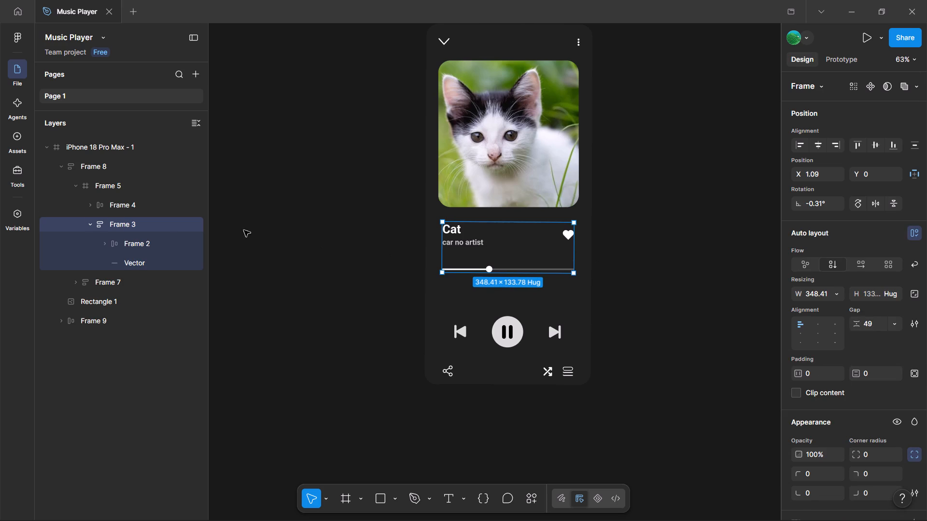
Wrap Frame 4 and Frame 3 together in a new vertical auto layout frame inside Frame 5.
{"action": "left_click", "coordinate": [121, 203]}
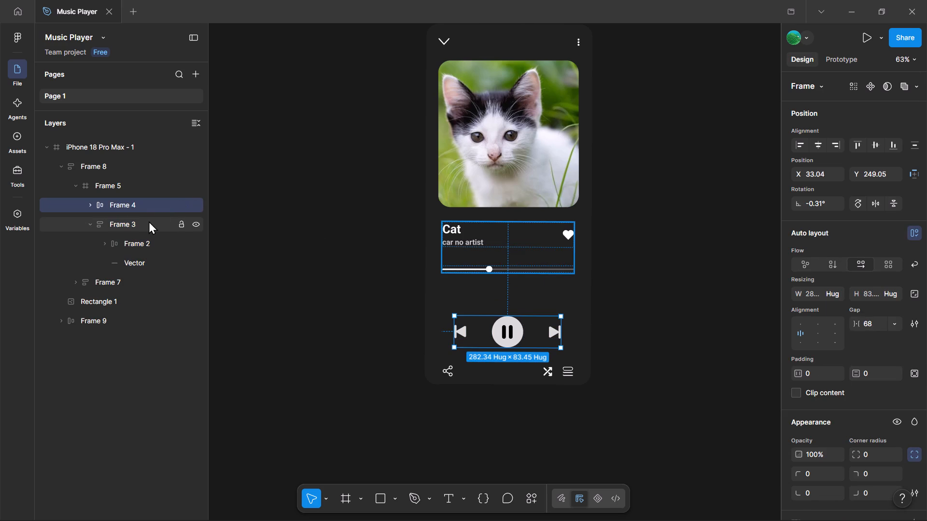
{"action": "left_click", "coordinate": [149, 221], "text": "ctrl"}
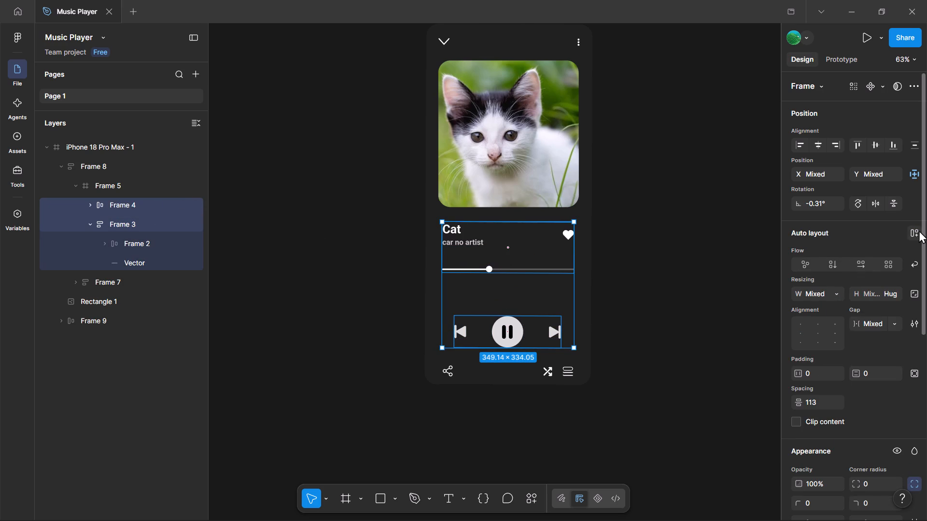
{"action": "left_click", "coordinate": [916, 230]}
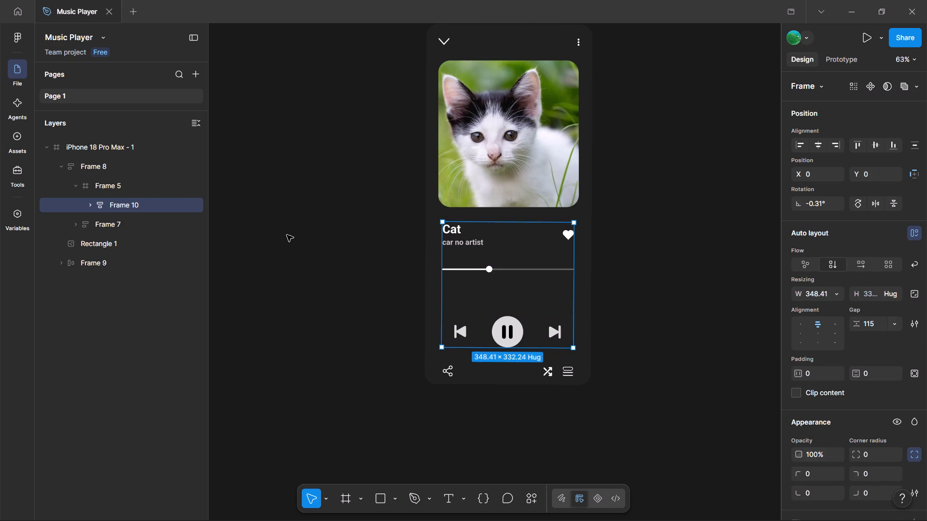
{"action": "left_click", "coordinate": [640, 415]}
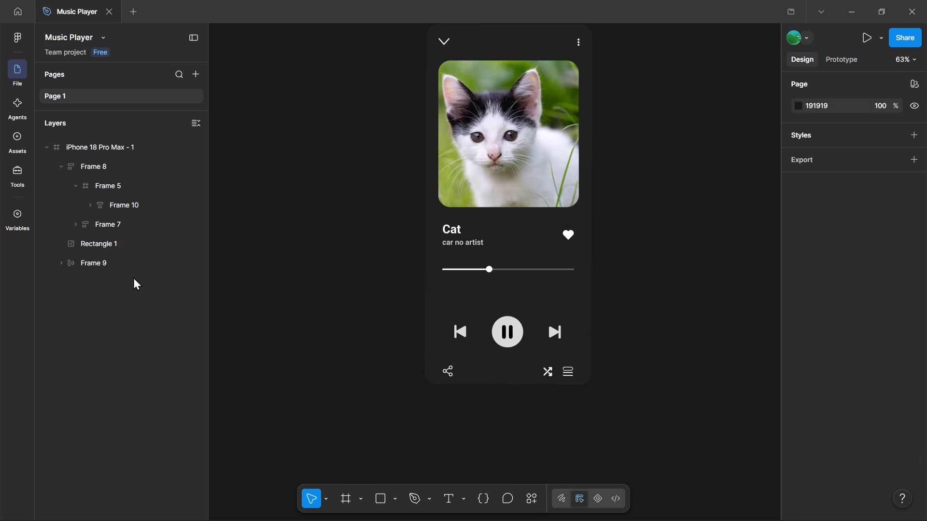
Examine the layer hierarchy around Frame 8, expanding Frame 10 to check how the player's sections are nested.
{"action": "left_click", "coordinate": [128, 260]}
{"action": "left_click", "coordinate": [124, 244]}
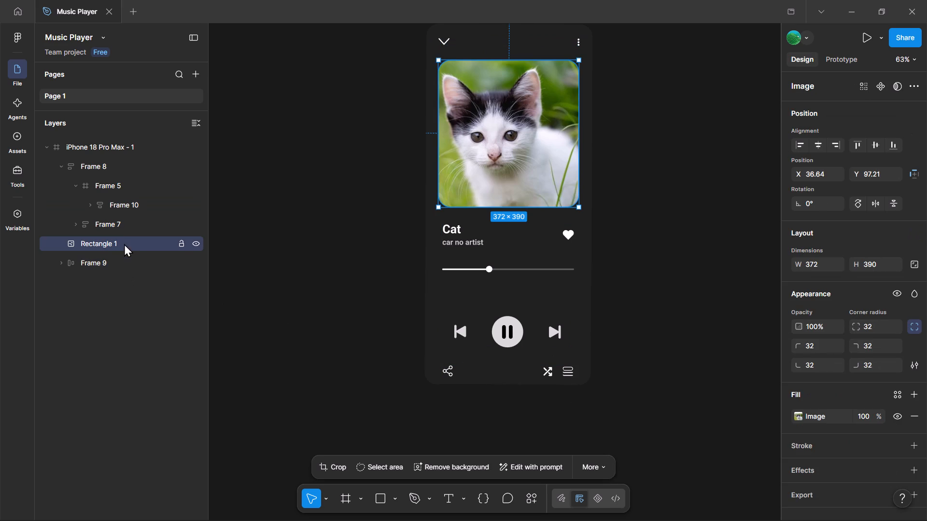
{"action": "left_click", "coordinate": [120, 219]}
{"action": "left_click", "coordinate": [126, 203]}
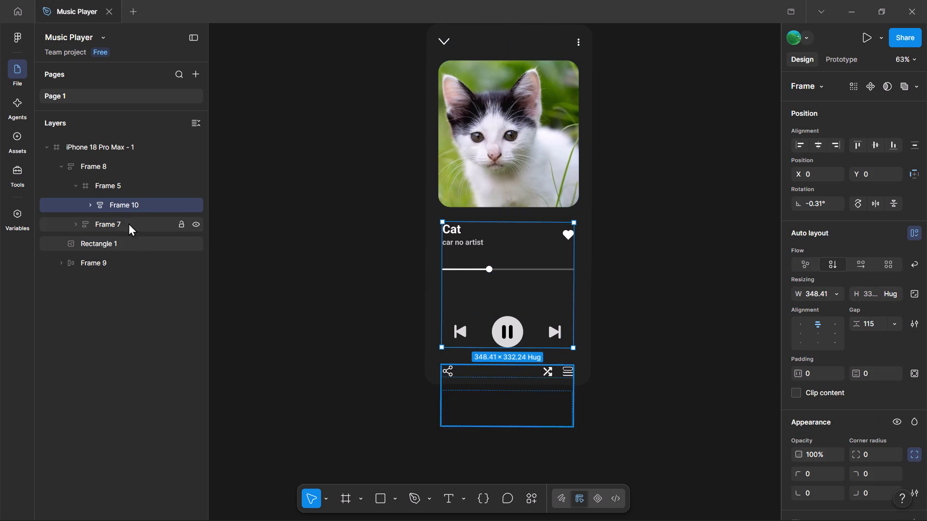
{"action": "left_click", "coordinate": [130, 188]}
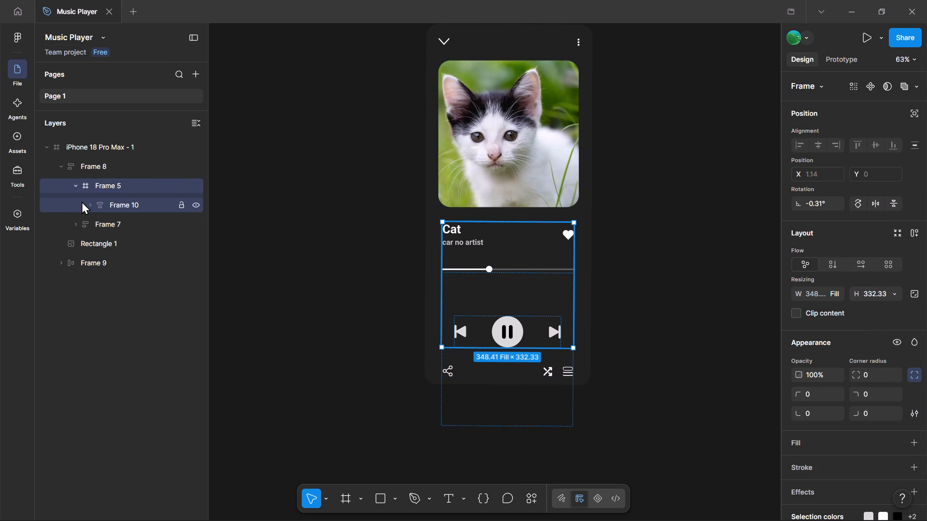
{"action": "left_click", "coordinate": [87, 205]}
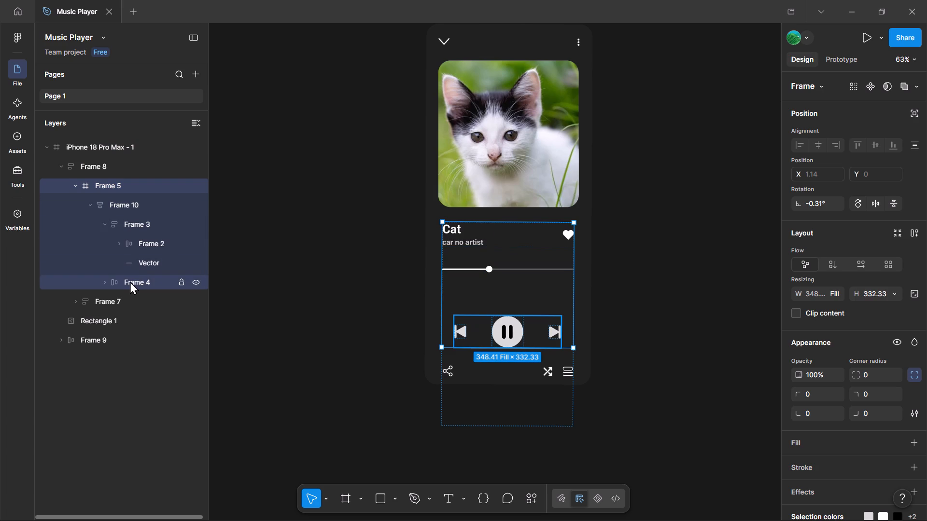
{"action": "left_click", "coordinate": [506, 386]}
{"action": "left_click", "coordinate": [492, 409]}
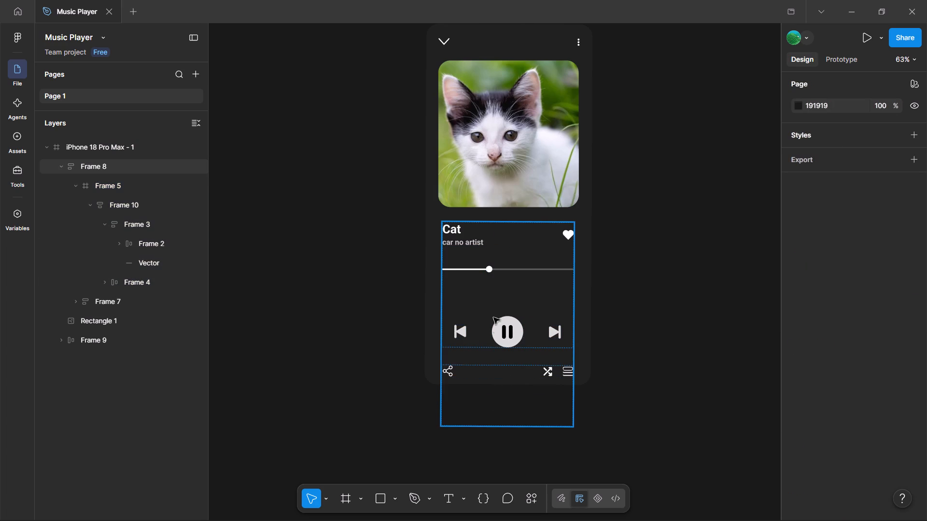
{"action": "left_click", "coordinate": [671, 288]}
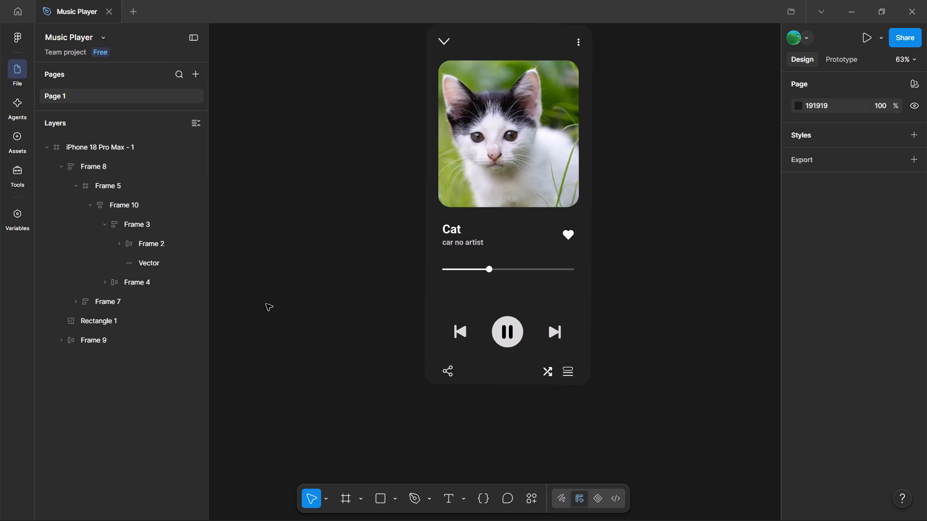
Apply auto layout to Frame 5, the frame that contains Frame 10.
{"action": "left_click", "coordinate": [135, 168]}
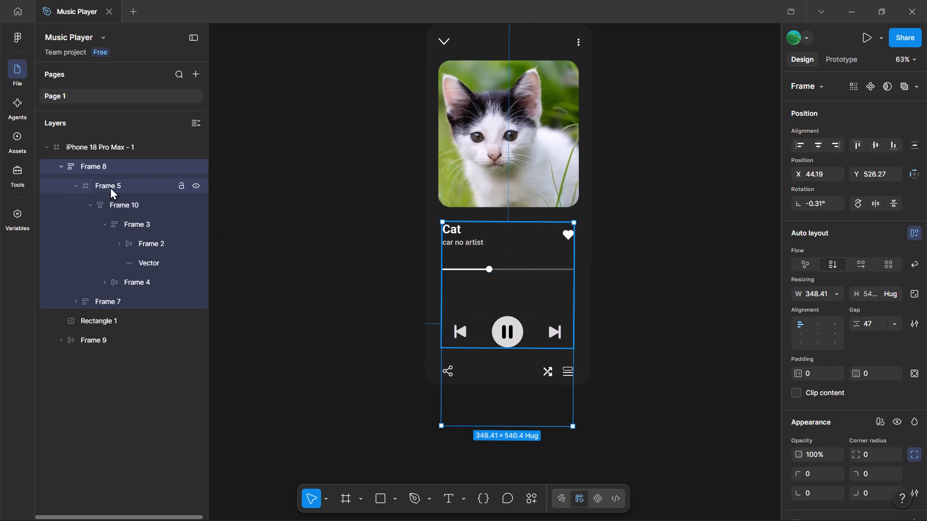
{"action": "left_click", "coordinate": [118, 183]}
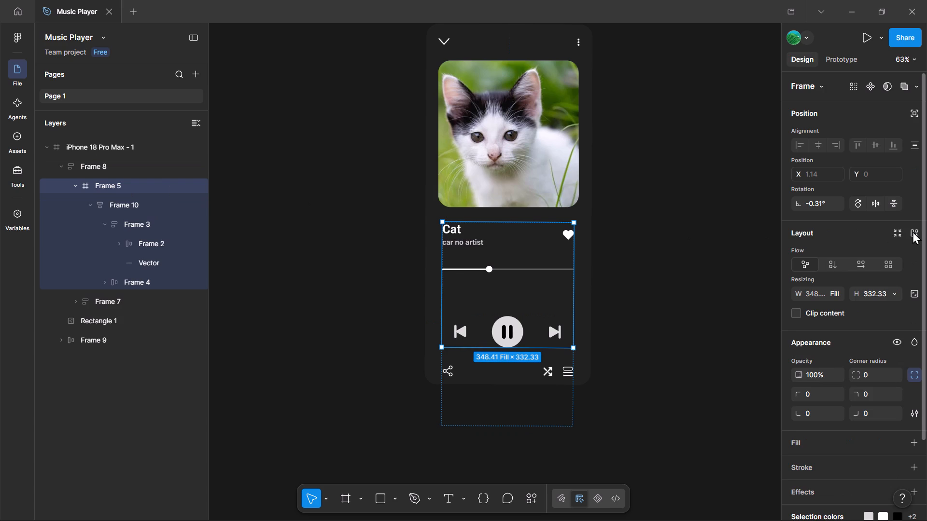
{"action": "left_click", "coordinate": [913, 230]}
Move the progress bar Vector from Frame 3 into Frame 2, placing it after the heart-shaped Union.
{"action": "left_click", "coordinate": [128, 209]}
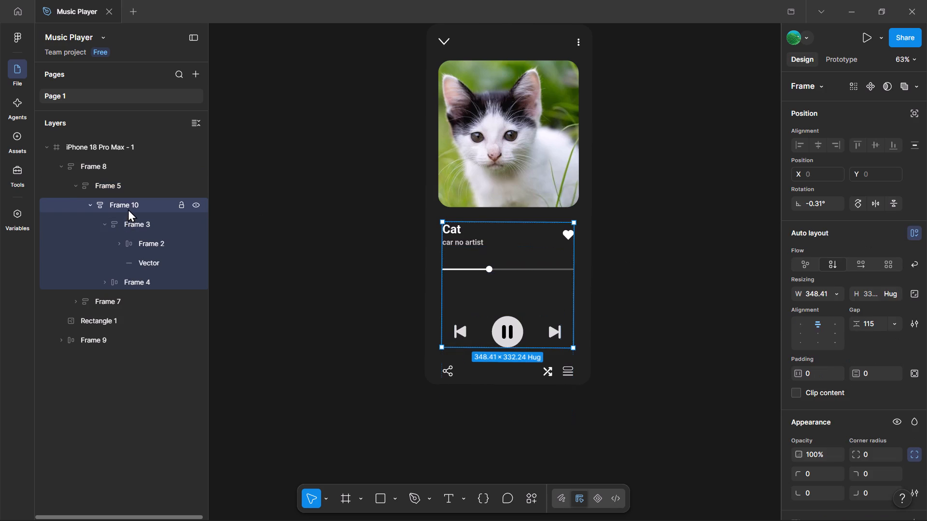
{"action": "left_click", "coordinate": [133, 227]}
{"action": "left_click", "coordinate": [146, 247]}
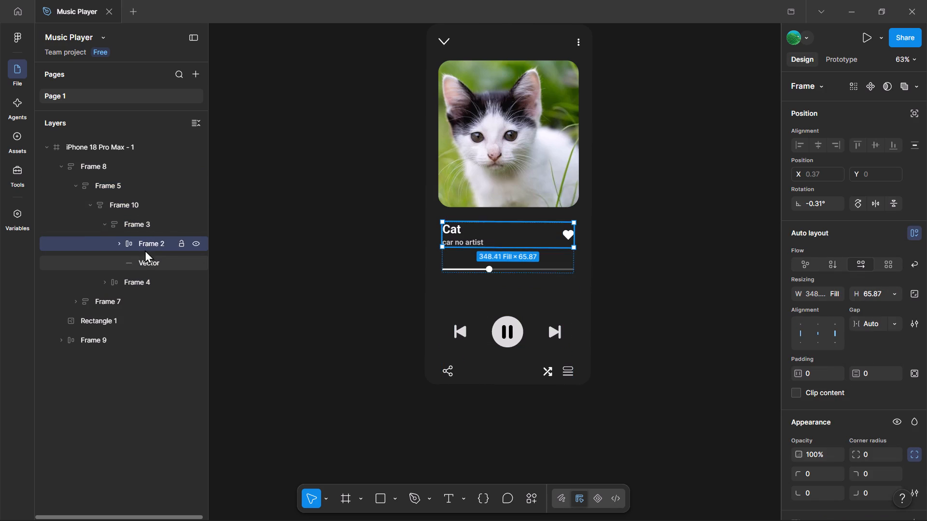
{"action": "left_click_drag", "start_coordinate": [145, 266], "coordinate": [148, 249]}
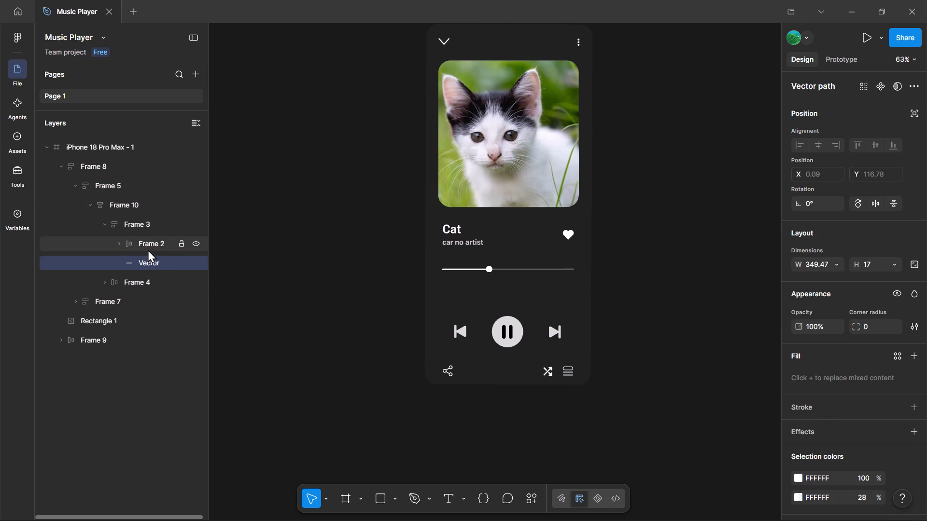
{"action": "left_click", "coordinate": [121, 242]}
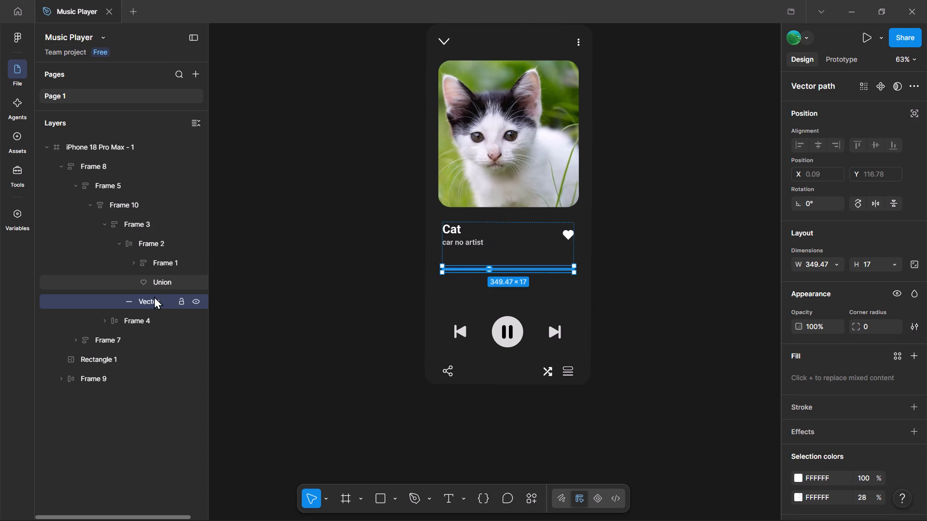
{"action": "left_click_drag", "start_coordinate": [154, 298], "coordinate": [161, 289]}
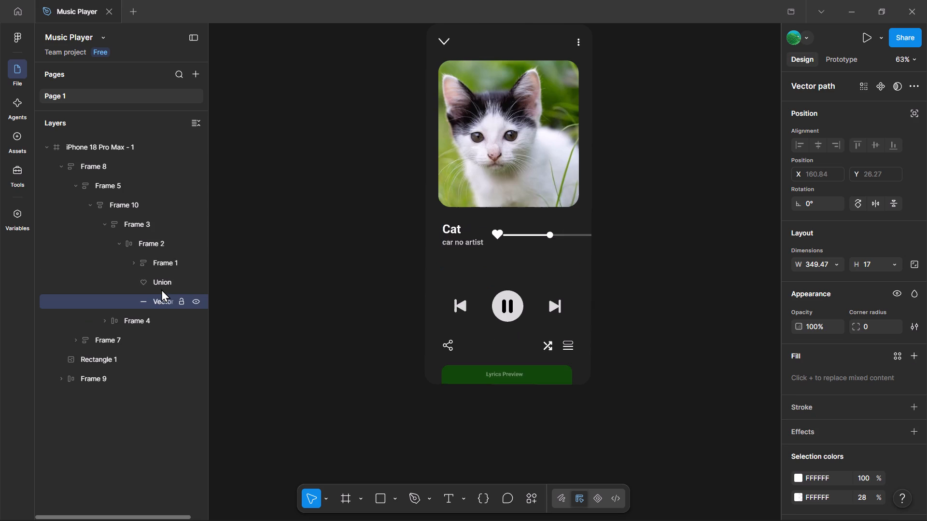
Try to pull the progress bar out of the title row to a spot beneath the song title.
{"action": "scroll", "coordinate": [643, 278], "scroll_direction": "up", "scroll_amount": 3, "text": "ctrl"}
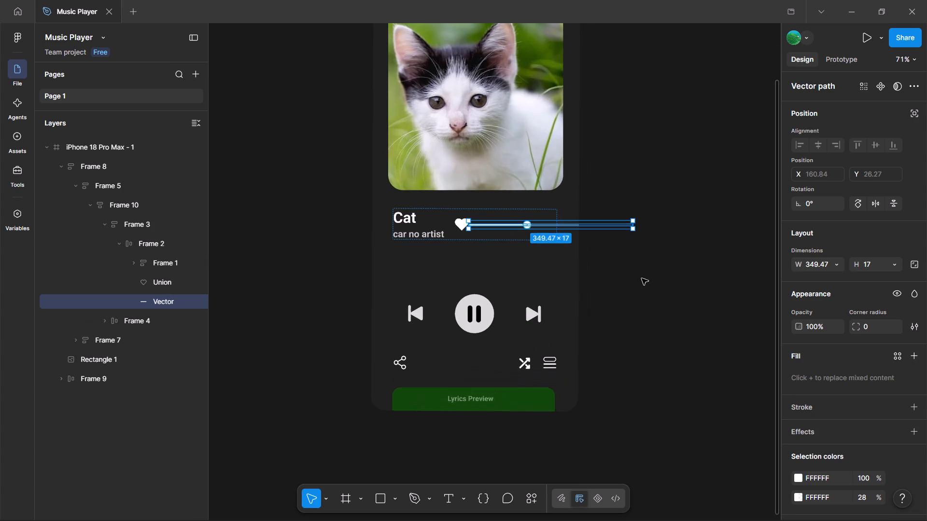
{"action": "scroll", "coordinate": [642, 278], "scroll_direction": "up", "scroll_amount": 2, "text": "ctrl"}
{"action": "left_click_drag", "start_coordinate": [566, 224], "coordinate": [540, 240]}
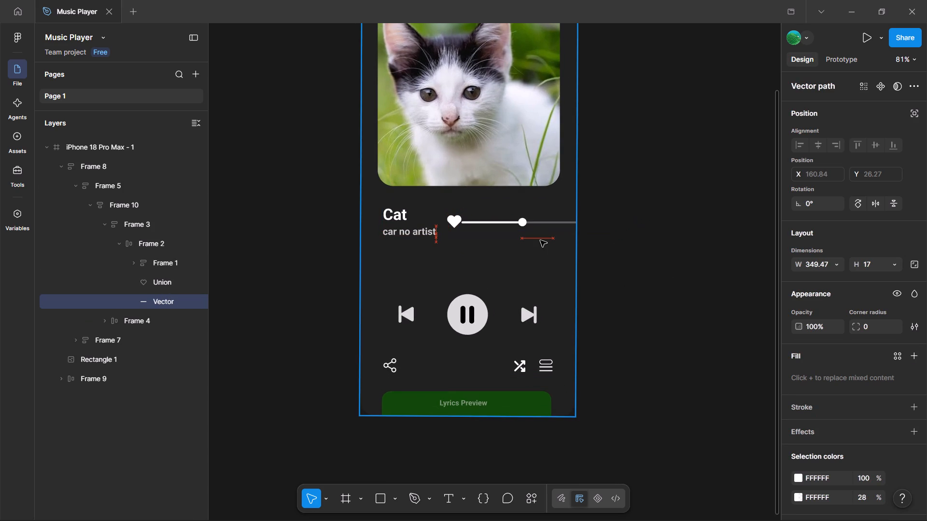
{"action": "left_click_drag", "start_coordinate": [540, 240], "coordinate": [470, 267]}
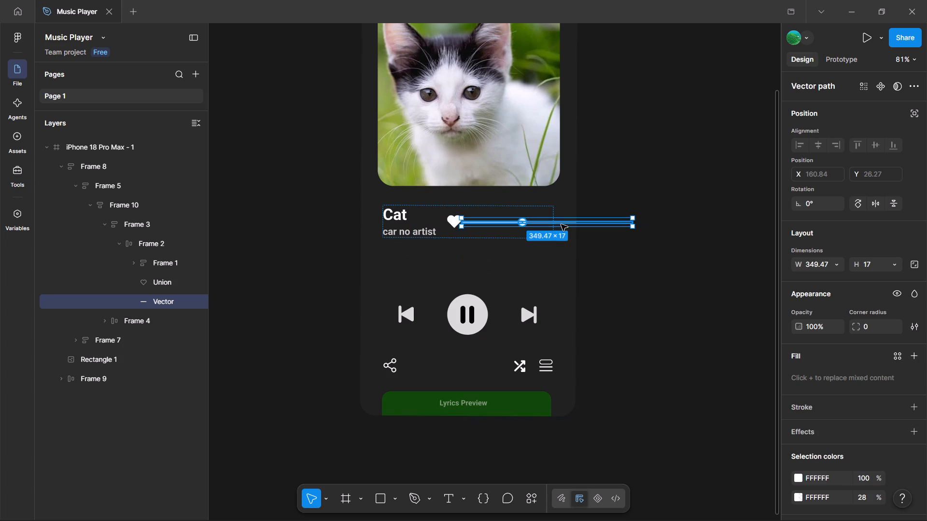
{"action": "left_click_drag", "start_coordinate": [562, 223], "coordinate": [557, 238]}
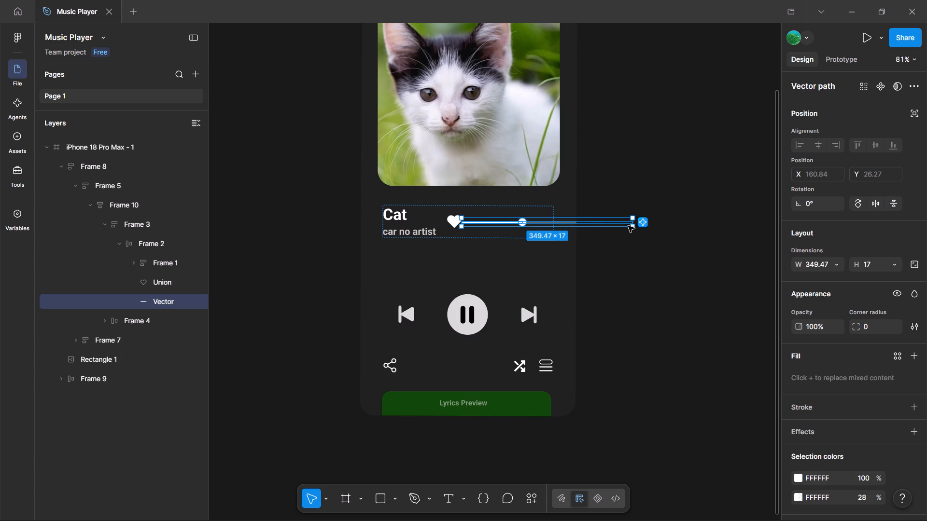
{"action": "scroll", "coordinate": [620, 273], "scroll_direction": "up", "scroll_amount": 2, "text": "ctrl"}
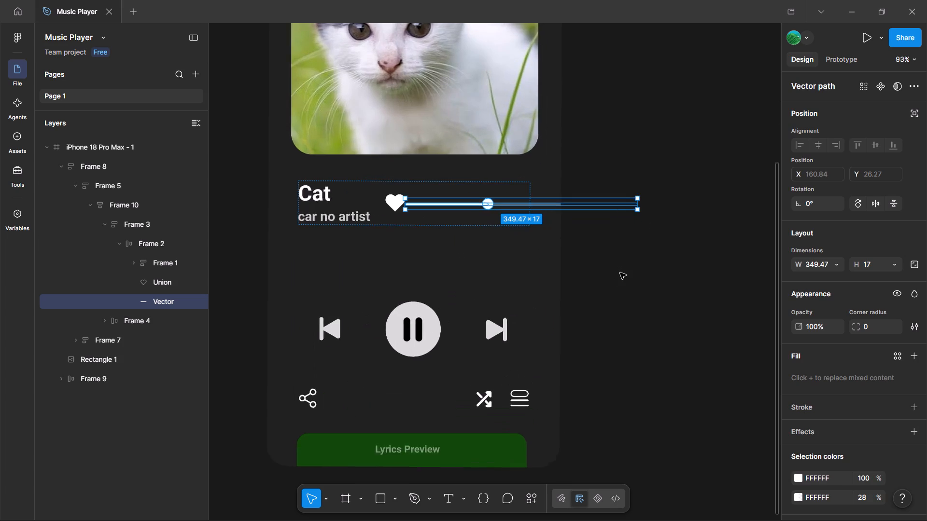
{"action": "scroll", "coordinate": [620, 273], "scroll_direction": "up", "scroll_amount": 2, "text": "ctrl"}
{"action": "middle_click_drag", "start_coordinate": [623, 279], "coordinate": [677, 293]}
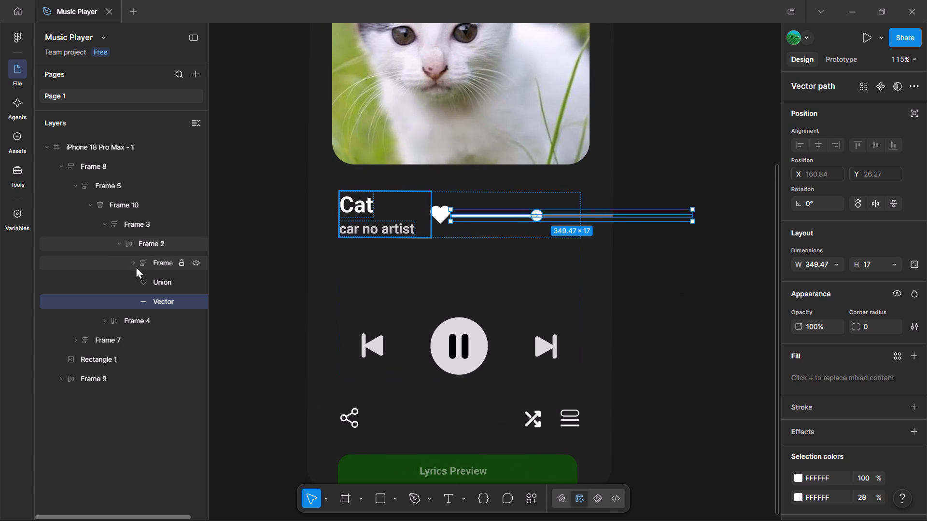
Move the progress bar Vector out of Frame 2 into Frame 10, between the song title row and the playback controls.
{"action": "left_click", "coordinate": [133, 265]}
{"action": "left_click", "coordinate": [154, 262]}
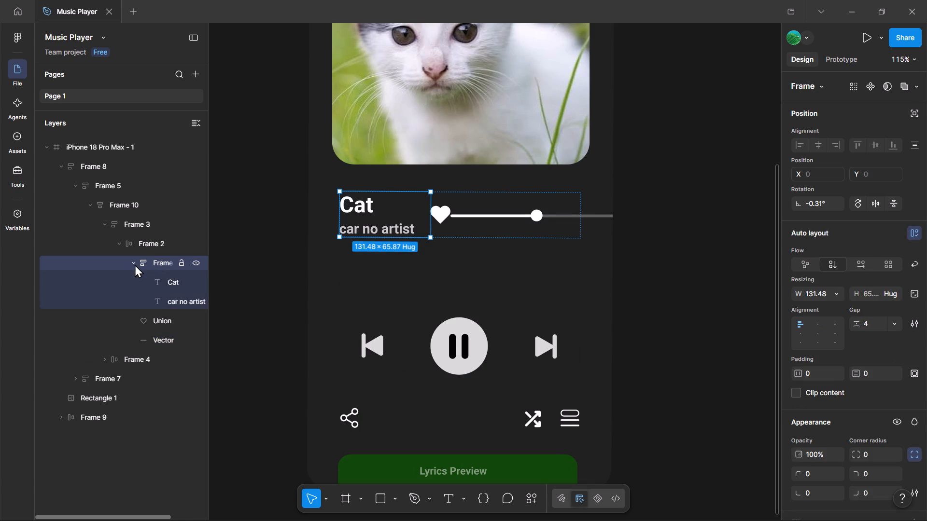
{"action": "left_click", "coordinate": [133, 259]}
{"action": "left_click", "coordinate": [157, 275]}
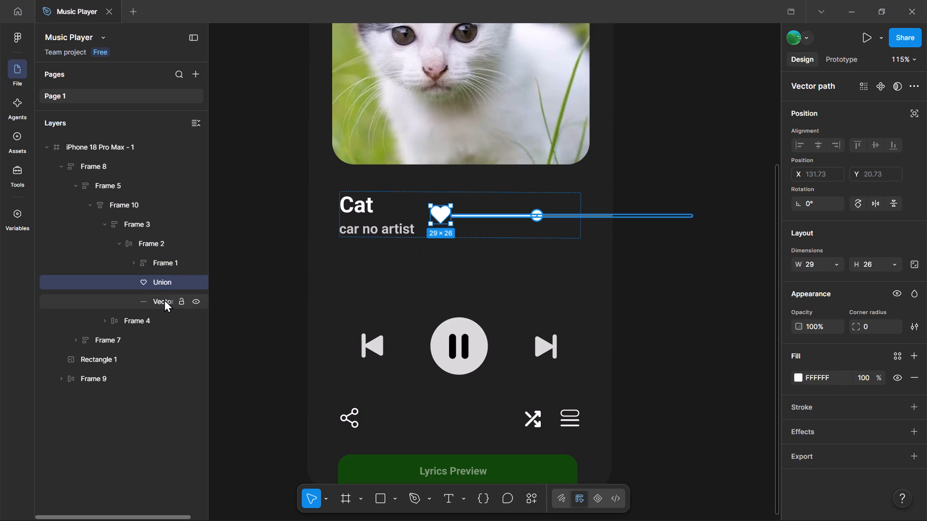
{"action": "left_click", "coordinate": [164, 299]}
{"action": "left_click_drag", "start_coordinate": [606, 219], "coordinate": [402, 313]}
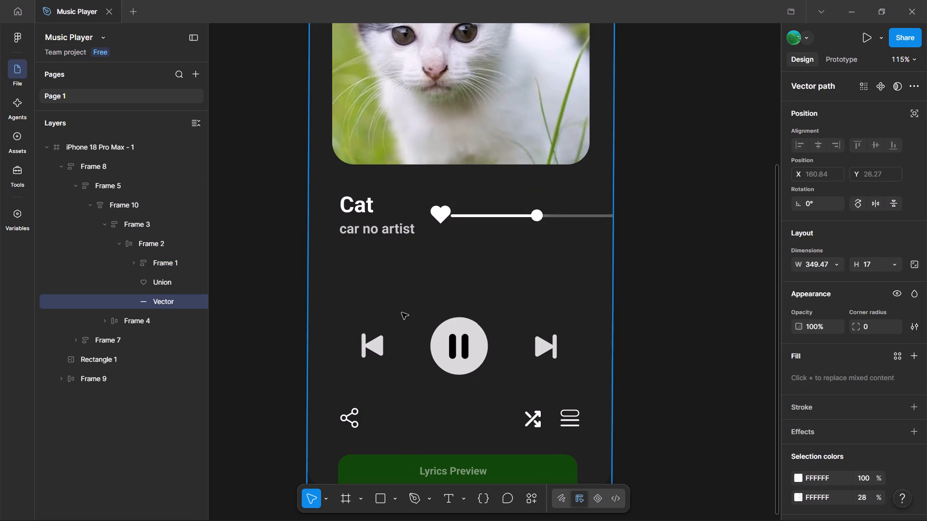
{"action": "left_click_drag", "start_coordinate": [402, 313], "coordinate": [402, 317]}
{"action": "left_click_drag", "start_coordinate": [506, 211], "coordinate": [456, 215]}
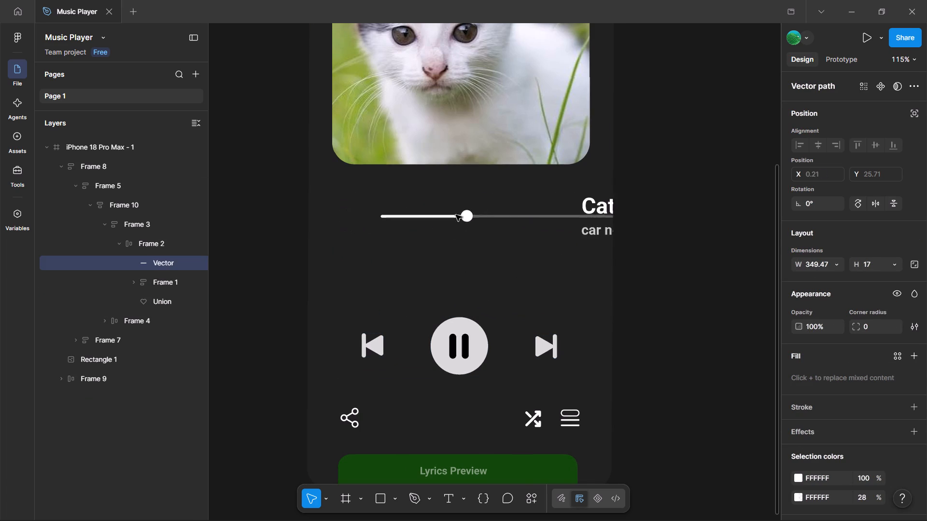
{"action": "left_click_drag", "start_coordinate": [456, 215], "coordinate": [393, 260]}
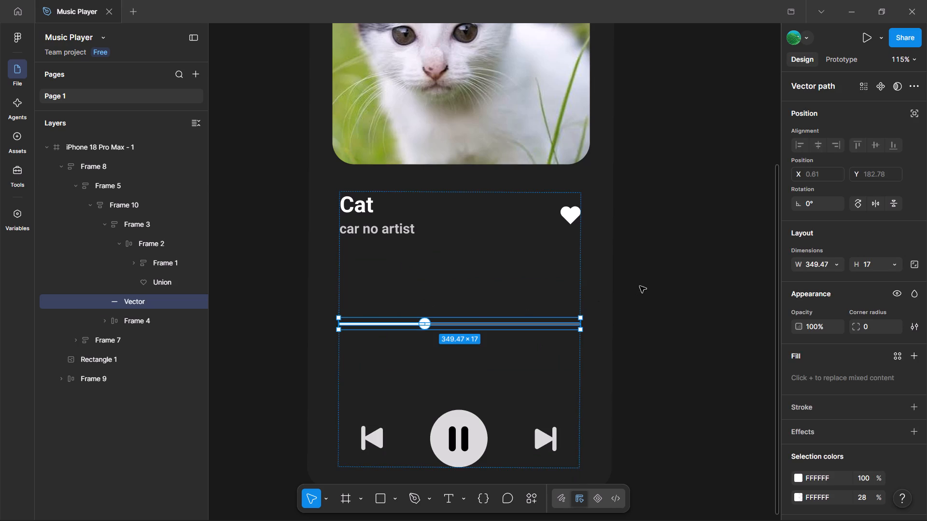
{"action": "left_click", "coordinate": [676, 269]}
Reposition Frame 8 within the phone screen to about X 37, Y 523.
{"action": "scroll", "coordinate": [646, 283], "scroll_direction": "down", "scroll_amount": 6, "text": "ctrl"}
{"action": "scroll", "coordinate": [656, 277], "scroll_direction": "up", "scroll_amount": 5, "text": "ctrl"}
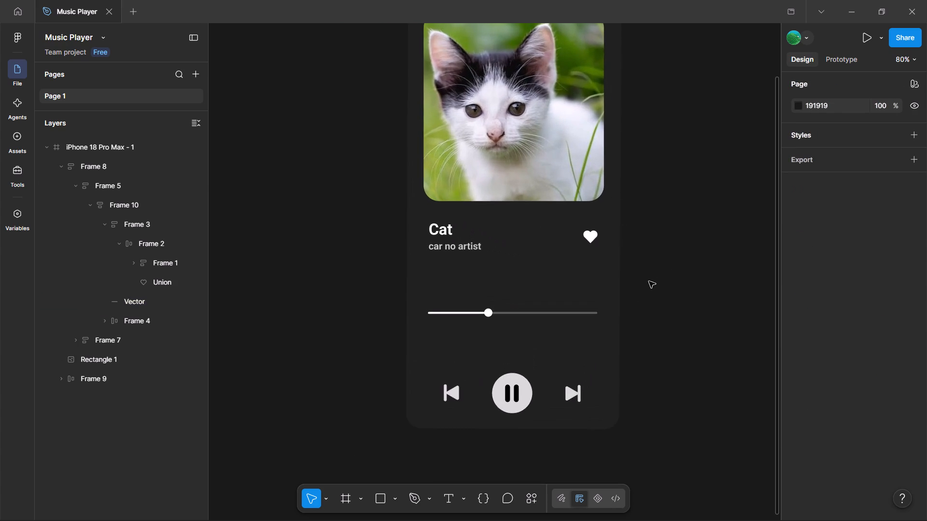
{"action": "scroll", "coordinate": [649, 281], "scroll_direction": "up", "scroll_amount": 2, "text": "ctrl"}
{"action": "left_click", "coordinate": [522, 317]}
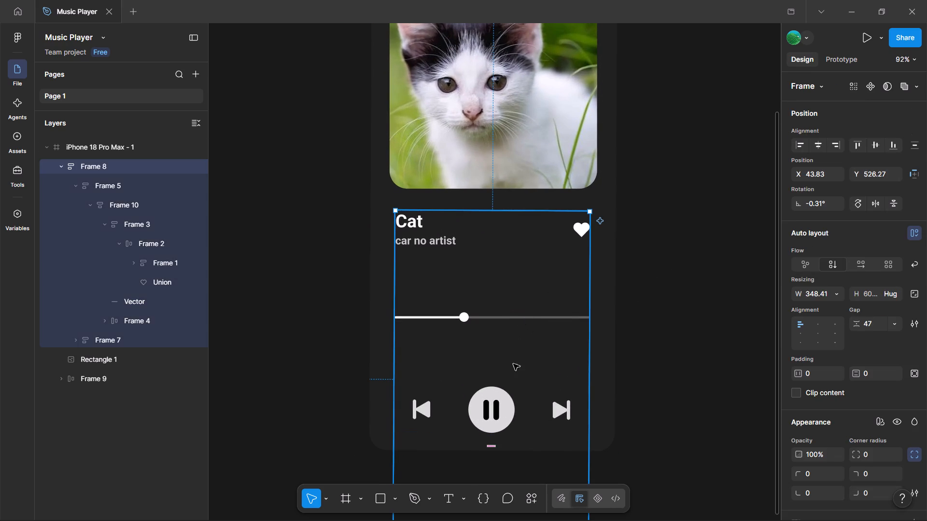
{"action": "left_click", "coordinate": [662, 324], "text": "ctrl"}
{"action": "scroll", "coordinate": [660, 324], "scroll_direction": "down", "scroll_amount": 6}
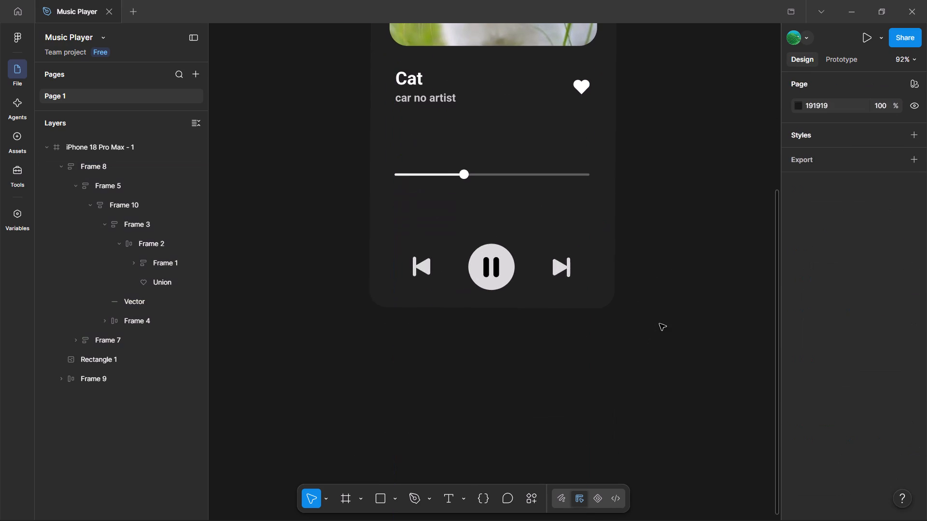
{"action": "scroll", "coordinate": [660, 324], "scroll_direction": "up", "scroll_amount": 3}
{"action": "scroll", "coordinate": [662, 322], "scroll_direction": "down", "scroll_amount": 4, "text": "ctrl"}
{"action": "left_click_drag", "start_coordinate": [471, 283], "coordinate": [480, 280]}
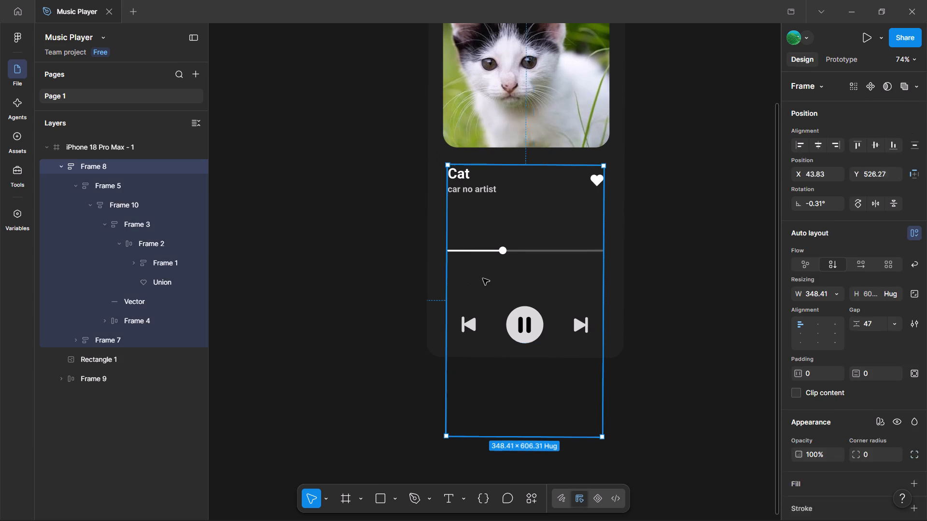
{"action": "left_click_drag", "start_coordinate": [477, 280], "coordinate": [466, 281]}
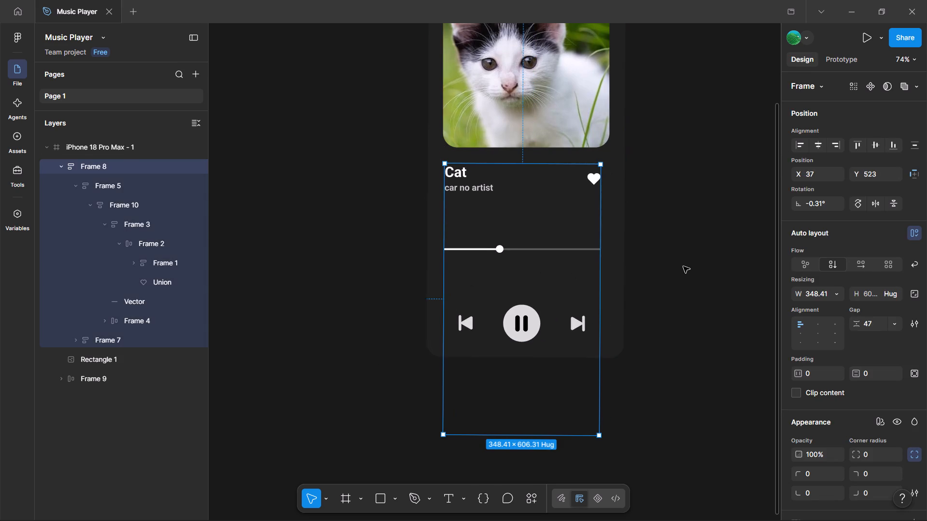
Apply auto layout to the whole iPhone 18 Pro Max - 1 frame.
{"action": "scroll", "coordinate": [683, 266], "scroll_direction": "down", "scroll_amount": 1, "text": "ctrl"}
{"action": "left_click", "coordinate": [115, 146]}
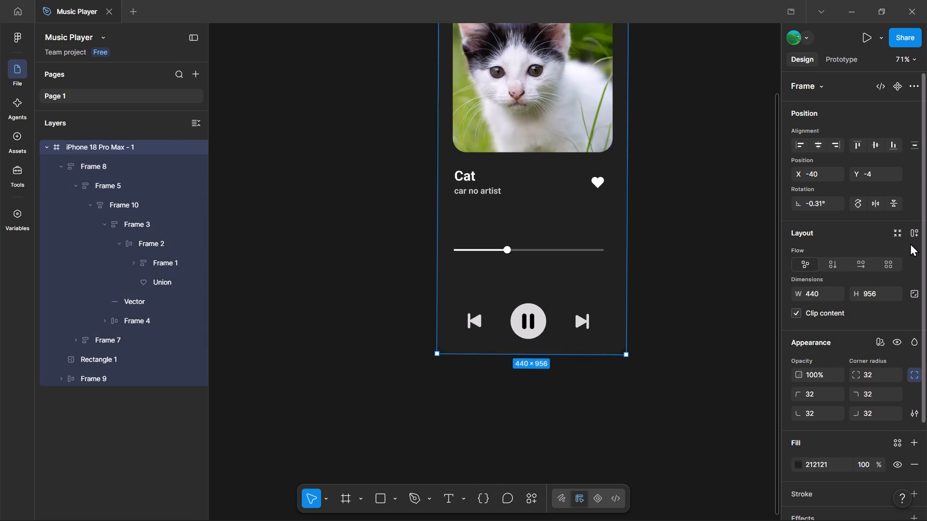
{"action": "left_click", "coordinate": [909, 229]}
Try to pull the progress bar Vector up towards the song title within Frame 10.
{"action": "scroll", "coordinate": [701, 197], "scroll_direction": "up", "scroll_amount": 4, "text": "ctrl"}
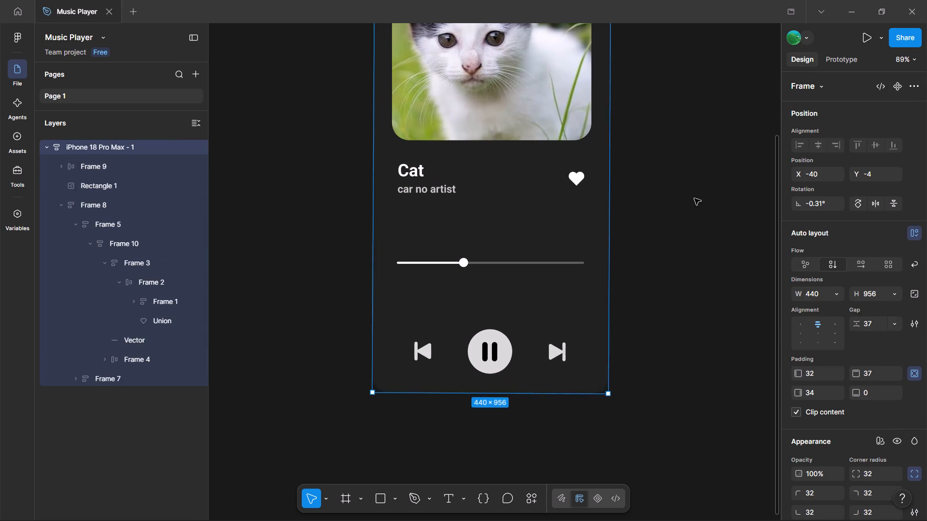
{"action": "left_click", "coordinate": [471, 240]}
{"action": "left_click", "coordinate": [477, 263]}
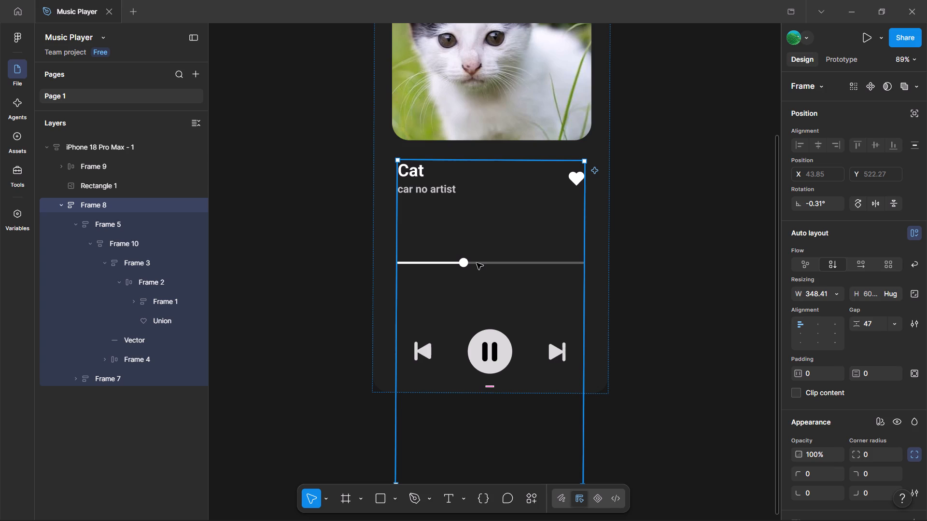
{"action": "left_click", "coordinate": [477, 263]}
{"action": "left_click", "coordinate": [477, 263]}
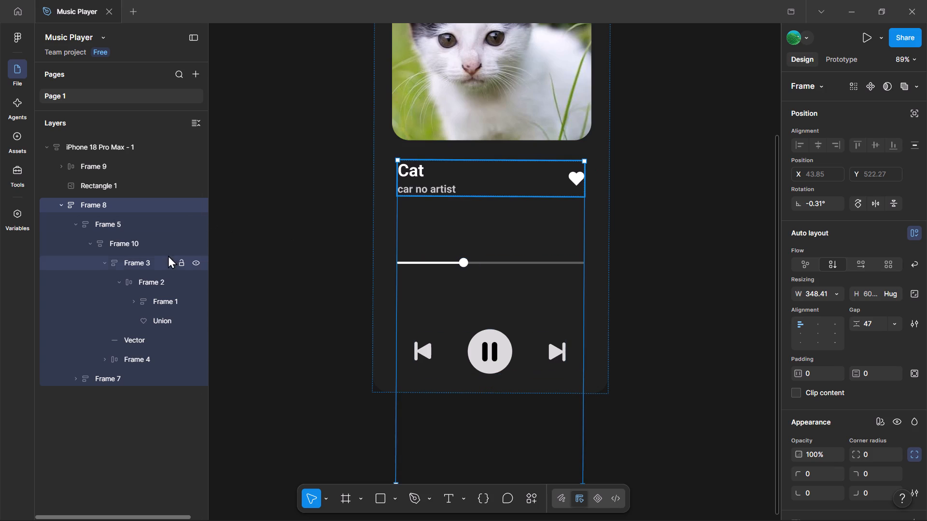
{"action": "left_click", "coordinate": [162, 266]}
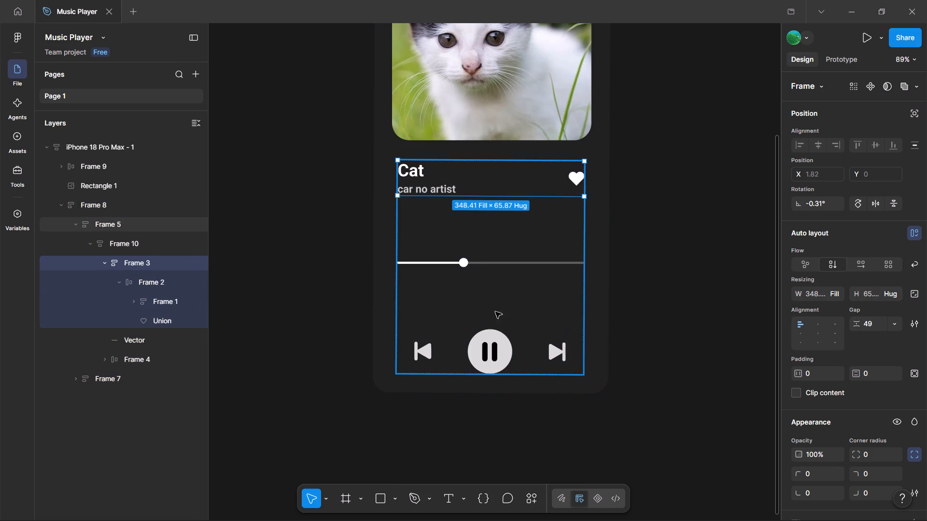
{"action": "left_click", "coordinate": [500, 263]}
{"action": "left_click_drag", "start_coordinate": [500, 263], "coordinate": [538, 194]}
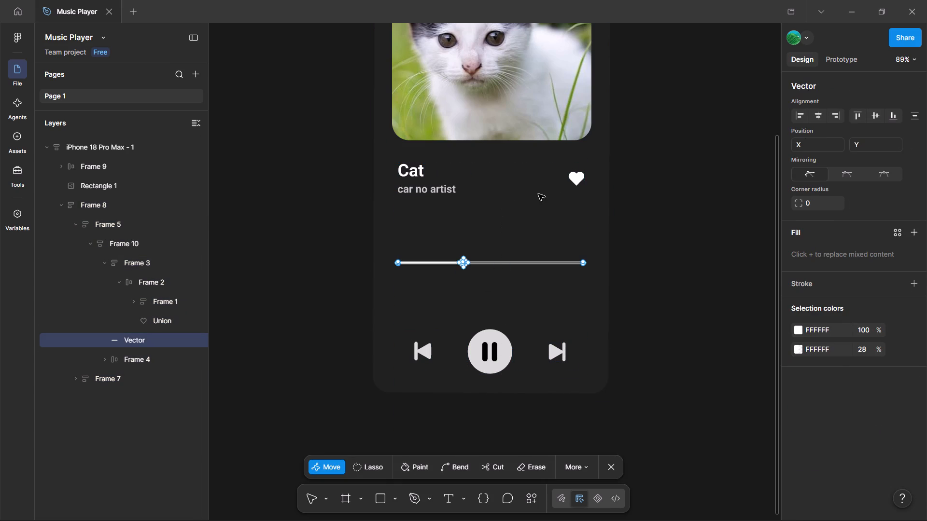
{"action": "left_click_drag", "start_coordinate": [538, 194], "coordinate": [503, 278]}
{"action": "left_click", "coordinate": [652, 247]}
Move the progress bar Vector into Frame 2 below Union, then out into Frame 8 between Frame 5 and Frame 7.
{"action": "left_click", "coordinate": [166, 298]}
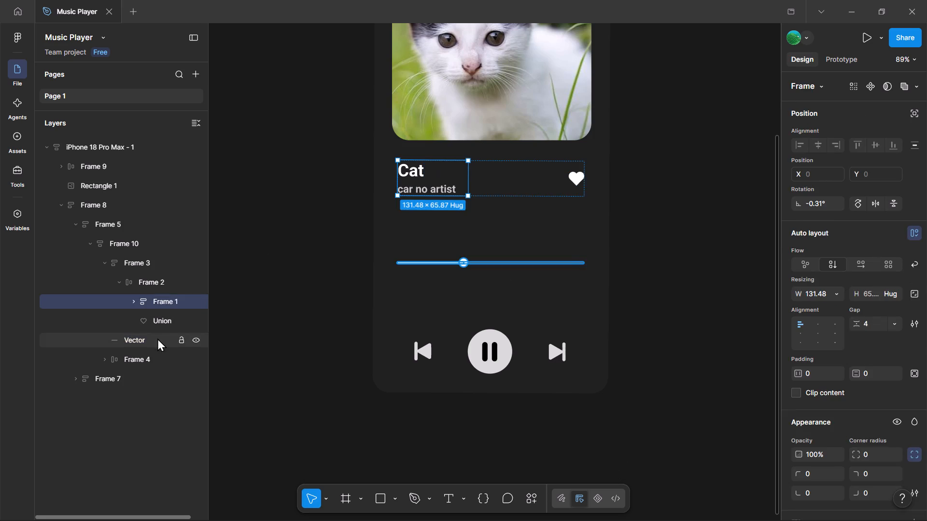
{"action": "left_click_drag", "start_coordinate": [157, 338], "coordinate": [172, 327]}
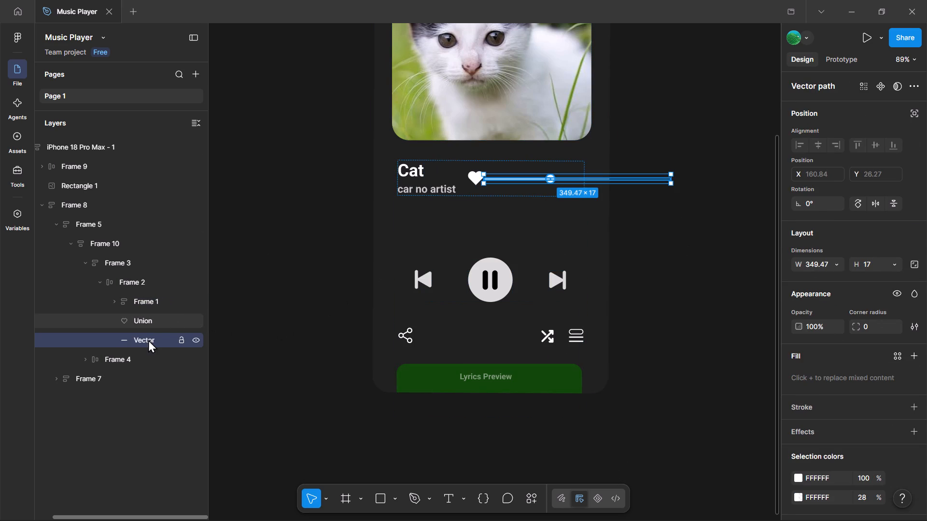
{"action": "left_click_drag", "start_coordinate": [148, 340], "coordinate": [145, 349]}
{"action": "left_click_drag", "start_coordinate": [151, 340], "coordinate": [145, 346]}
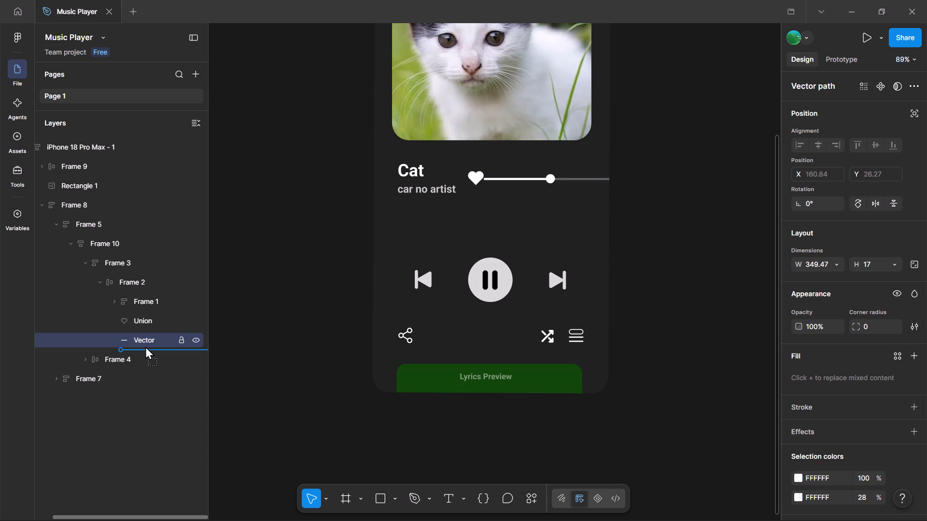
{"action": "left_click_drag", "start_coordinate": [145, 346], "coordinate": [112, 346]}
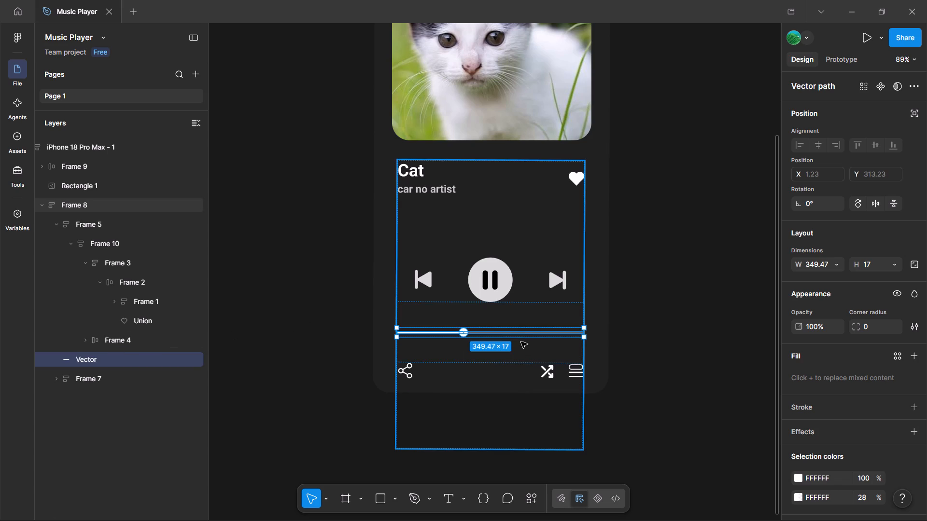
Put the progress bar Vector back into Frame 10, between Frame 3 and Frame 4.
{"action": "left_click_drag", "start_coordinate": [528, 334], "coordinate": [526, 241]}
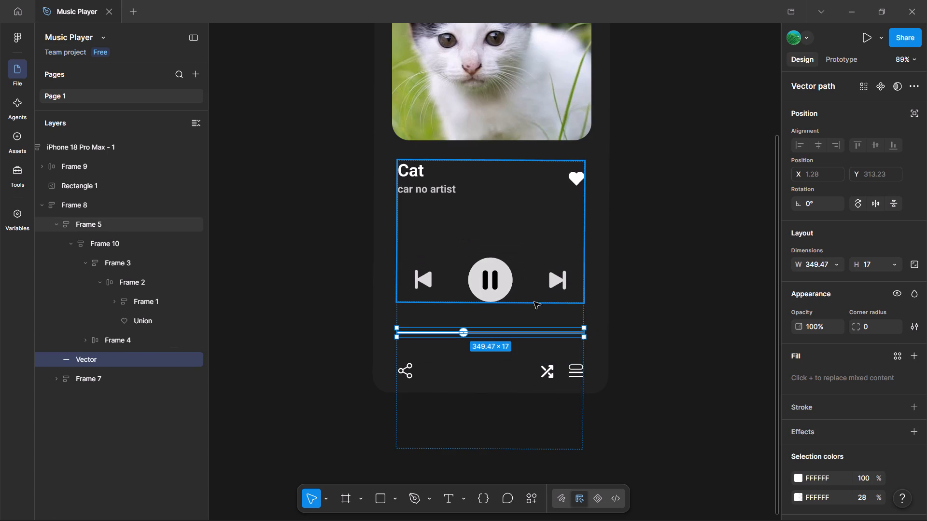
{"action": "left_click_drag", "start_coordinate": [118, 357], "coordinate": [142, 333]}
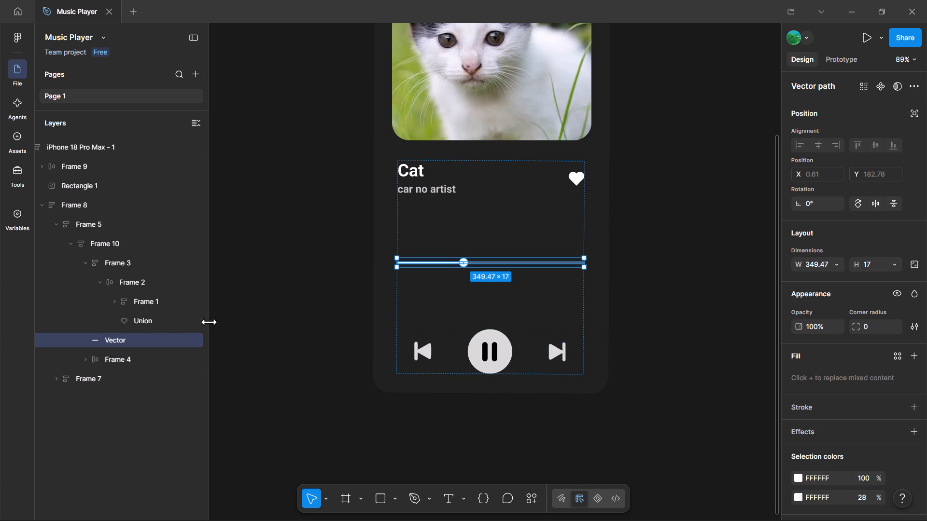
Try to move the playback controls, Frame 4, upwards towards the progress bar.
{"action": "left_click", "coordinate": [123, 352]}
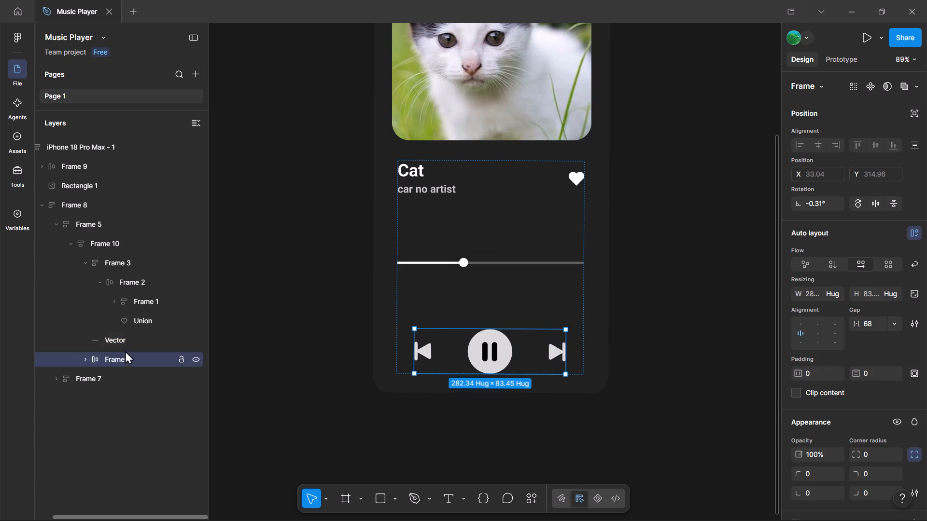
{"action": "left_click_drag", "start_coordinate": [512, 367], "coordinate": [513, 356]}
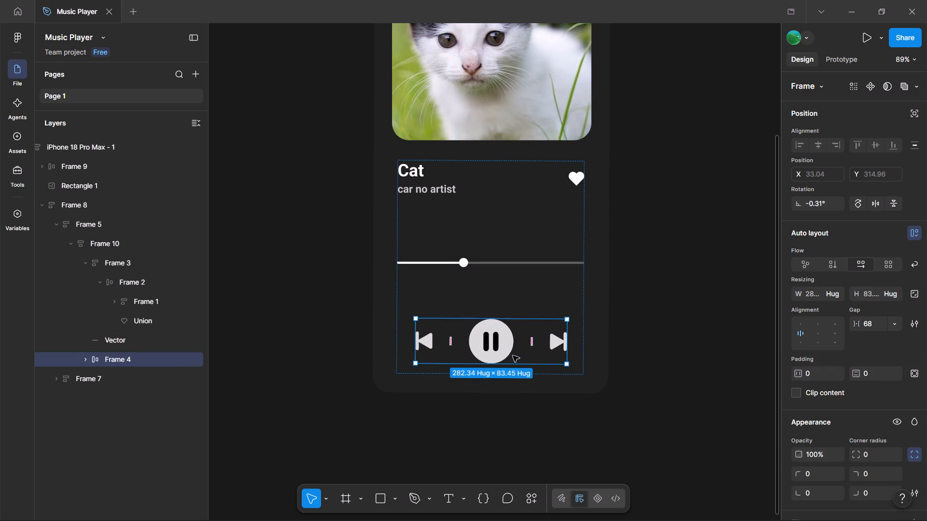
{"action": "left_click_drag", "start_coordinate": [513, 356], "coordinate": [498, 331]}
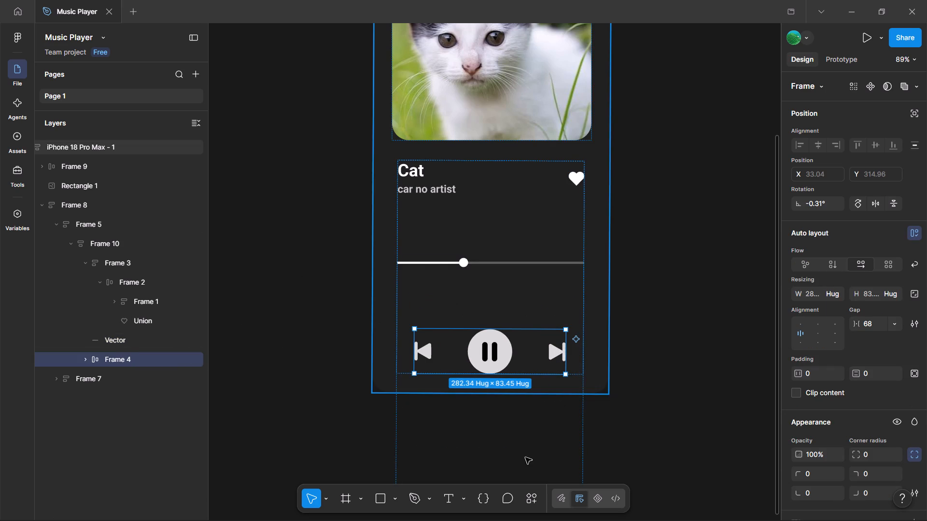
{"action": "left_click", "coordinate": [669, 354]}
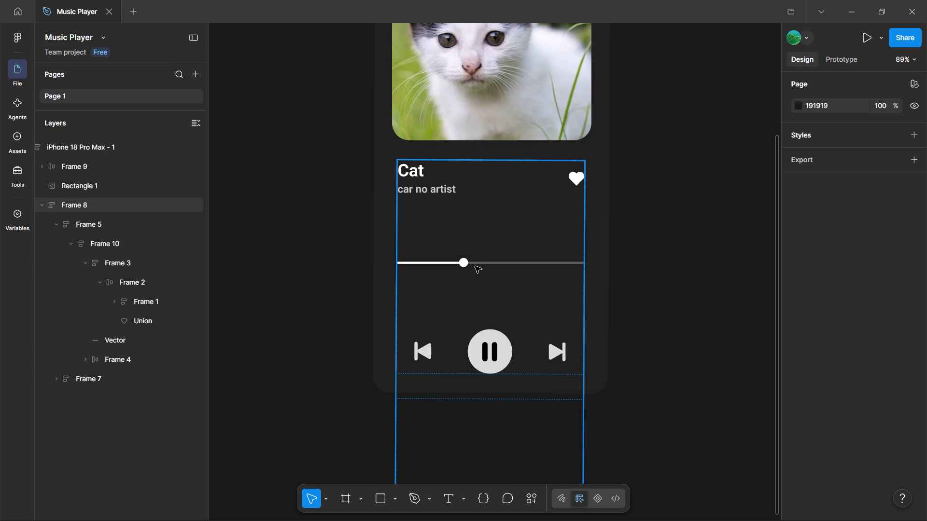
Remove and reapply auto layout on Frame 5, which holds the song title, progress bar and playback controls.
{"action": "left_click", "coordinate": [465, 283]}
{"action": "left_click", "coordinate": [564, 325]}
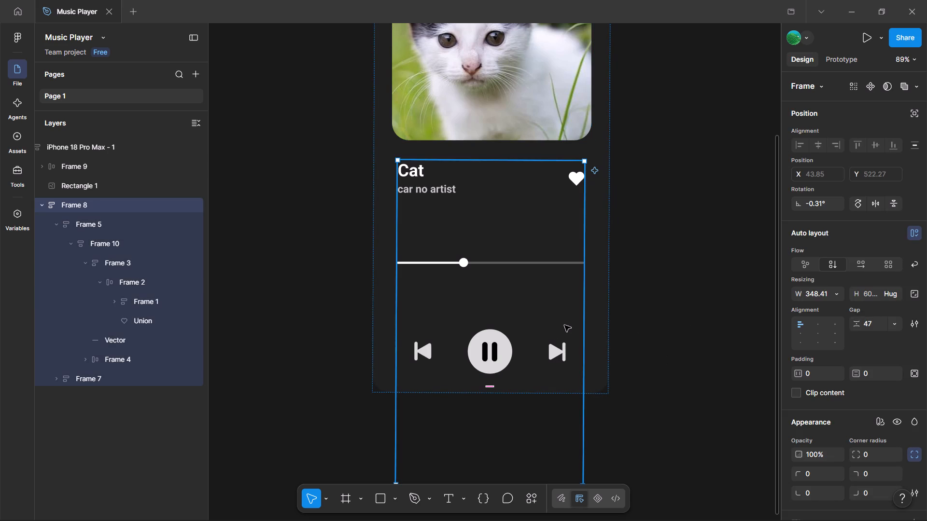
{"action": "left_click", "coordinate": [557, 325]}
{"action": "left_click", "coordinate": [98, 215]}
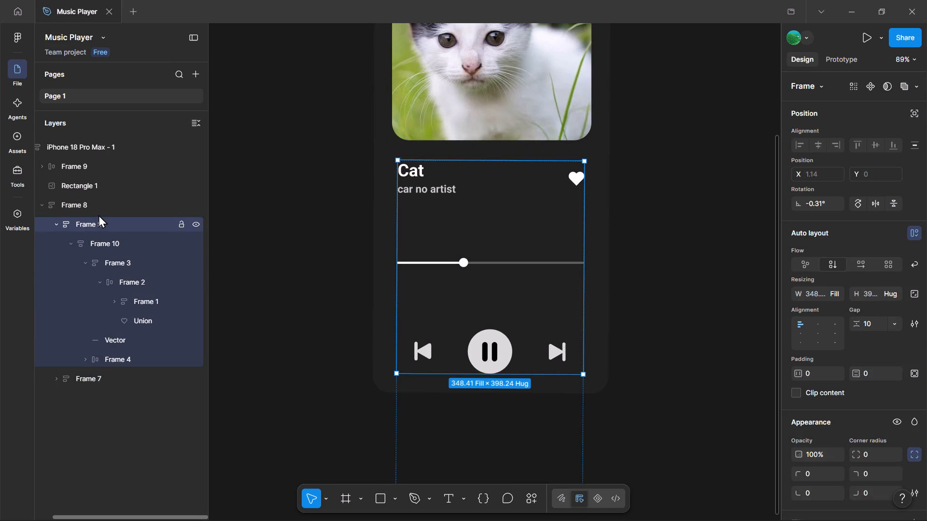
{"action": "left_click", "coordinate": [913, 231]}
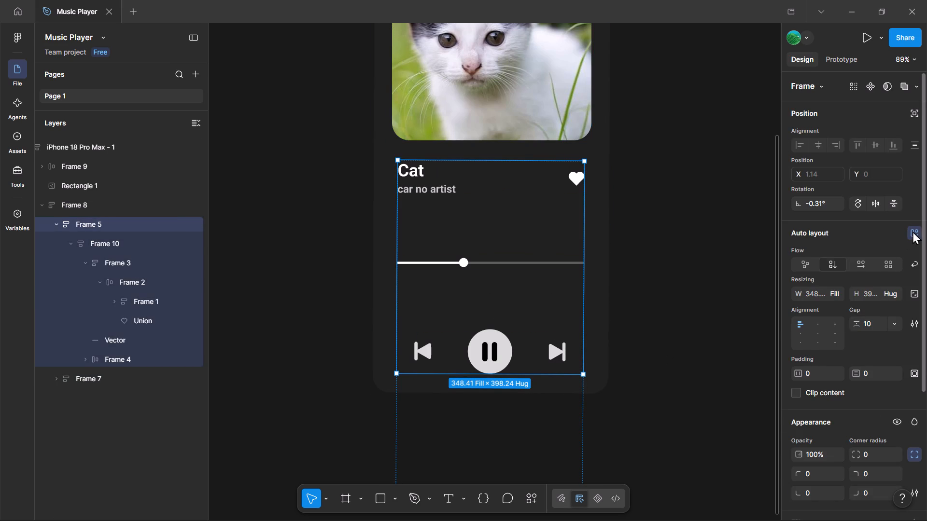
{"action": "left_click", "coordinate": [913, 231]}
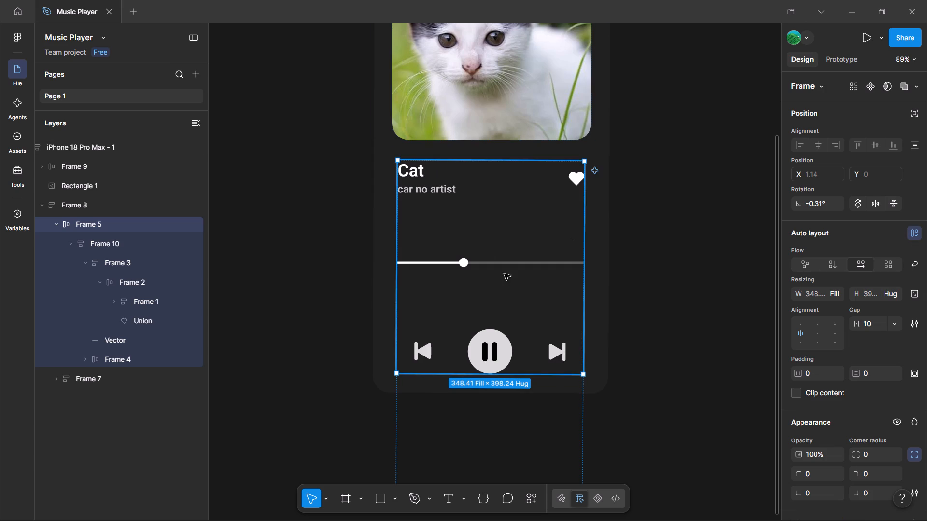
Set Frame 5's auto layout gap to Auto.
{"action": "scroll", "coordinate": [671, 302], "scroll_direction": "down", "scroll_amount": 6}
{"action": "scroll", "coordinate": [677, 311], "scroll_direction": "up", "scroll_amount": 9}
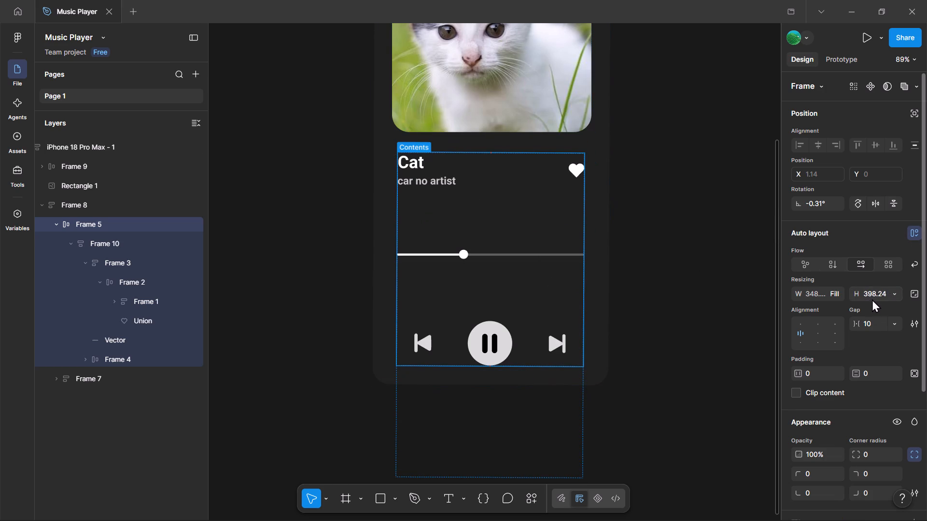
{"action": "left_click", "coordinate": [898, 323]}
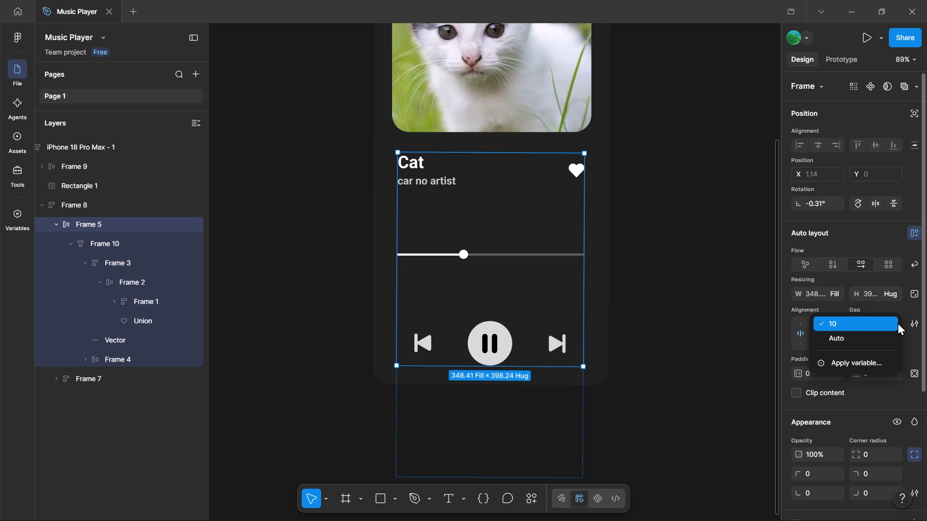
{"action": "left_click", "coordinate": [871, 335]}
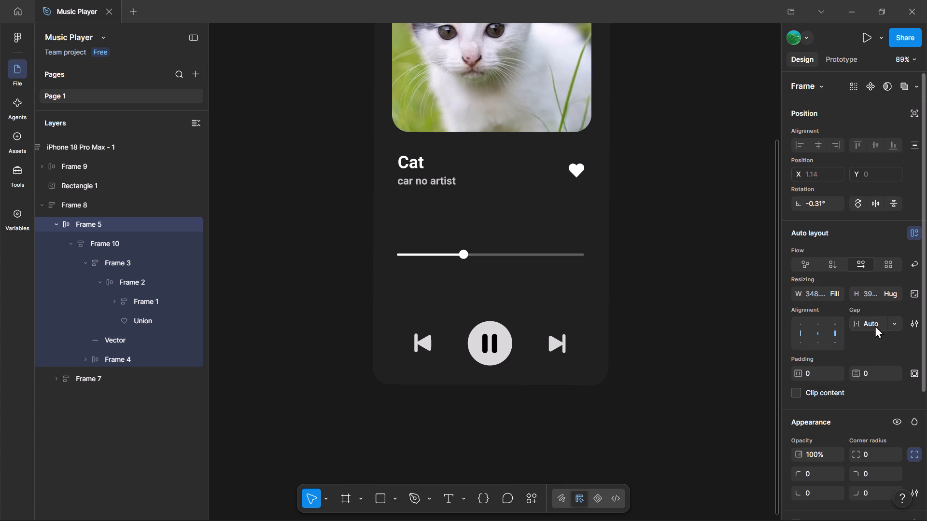
Try the vertical, freeform and grid flows on Frame 5 and settle on horizontal auto layout.
{"action": "scroll", "coordinate": [887, 346], "scroll_direction": "up", "scroll_amount": 2}
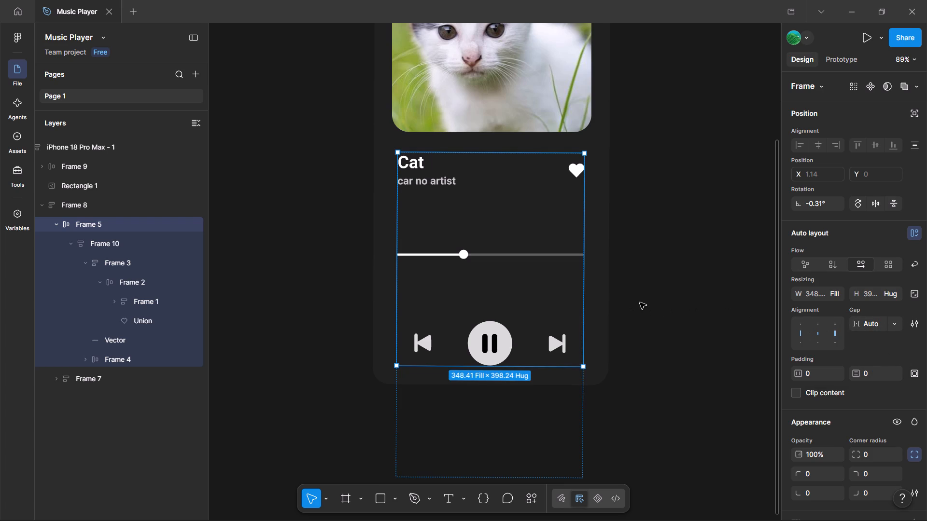
{"action": "scroll", "coordinate": [640, 302], "scroll_direction": "down", "scroll_amount": 1}
{"action": "scroll", "coordinate": [640, 302], "scroll_direction": "up", "scroll_amount": 2}
{"action": "scroll", "coordinate": [652, 295], "scroll_direction": "down", "scroll_amount": 3}
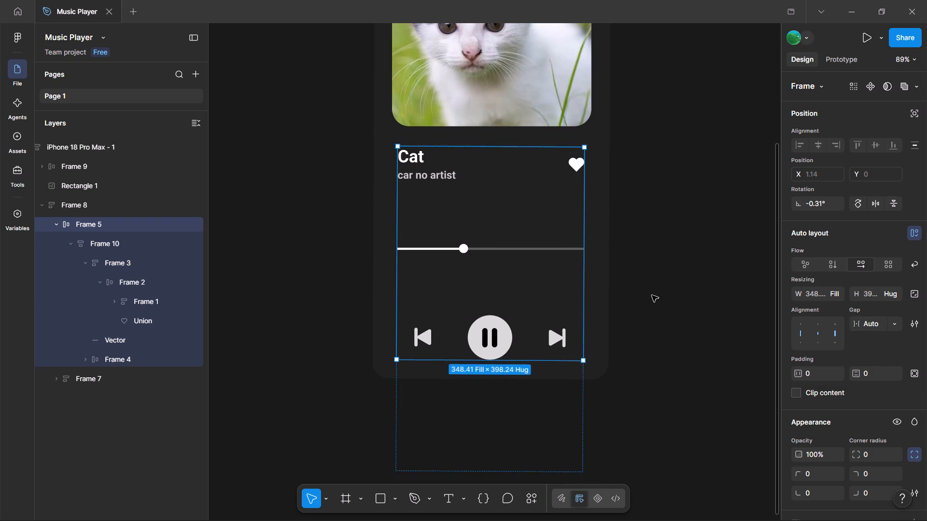
{"action": "scroll", "coordinate": [652, 295], "scroll_direction": "down", "scroll_amount": 2}
{"action": "scroll", "coordinate": [652, 295], "scroll_direction": "up", "scroll_amount": 4}
{"action": "scroll", "coordinate": [856, 238], "scroll_direction": "down", "scroll_amount": 1}
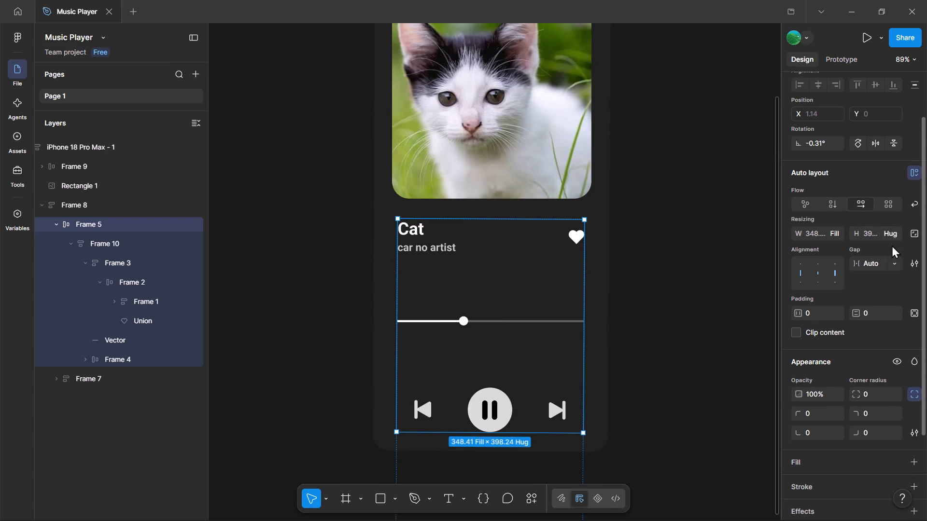
{"action": "left_click", "coordinate": [832, 200]}
{"action": "left_click", "coordinate": [808, 201]}
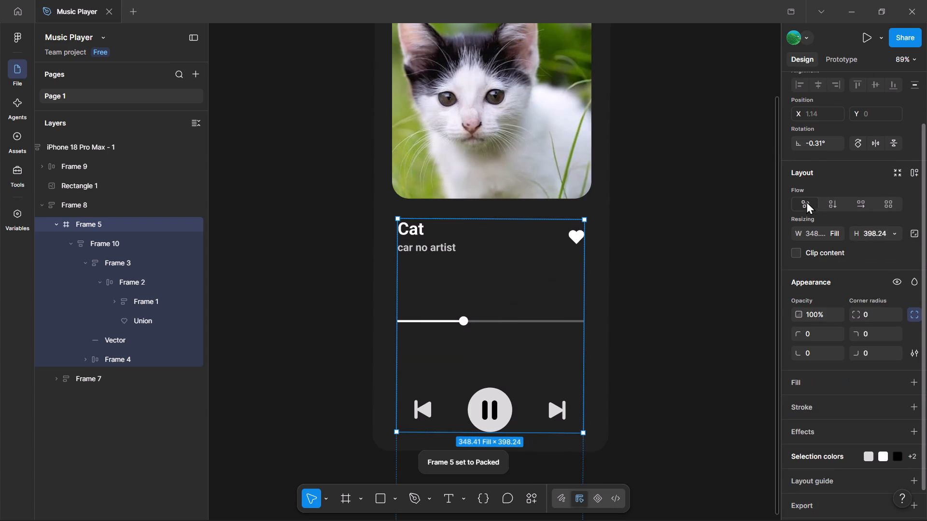
{"action": "left_click", "coordinate": [861, 200]}
{"action": "left_click", "coordinate": [893, 204]}
{"action": "left_click", "coordinate": [859, 202]}
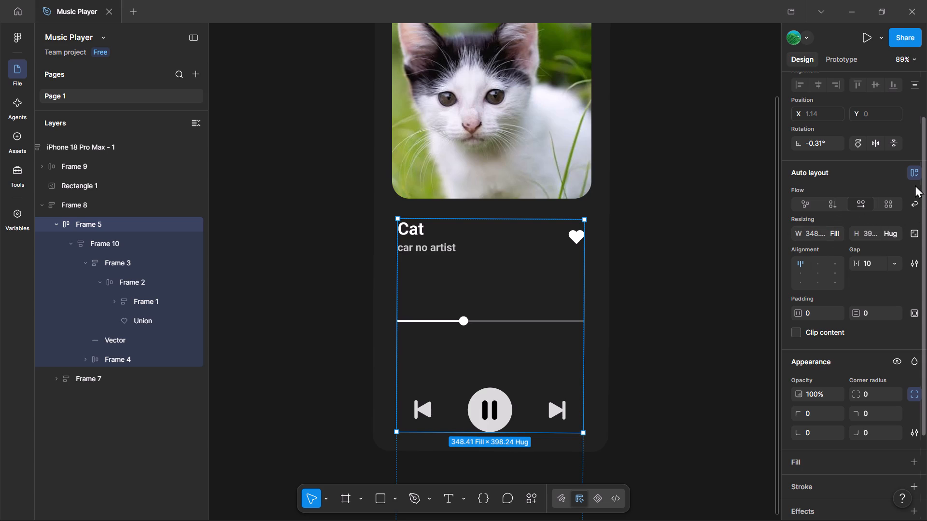
Shorten Frame 5 from its bottom edge to a height of about 282.
{"action": "scroll", "coordinate": [750, 266], "scroll_direction": "down", "scroll_amount": 4}
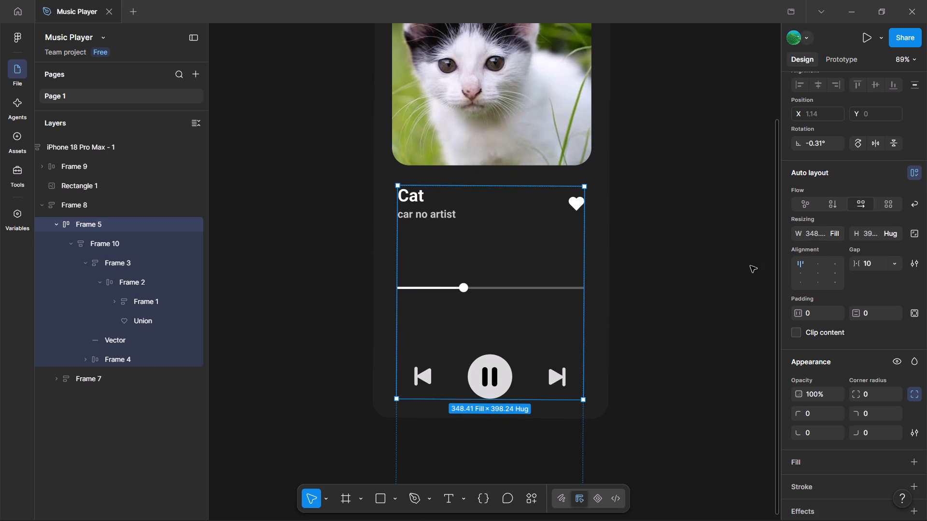
{"action": "scroll", "coordinate": [750, 266], "scroll_direction": "down", "scroll_amount": 4}
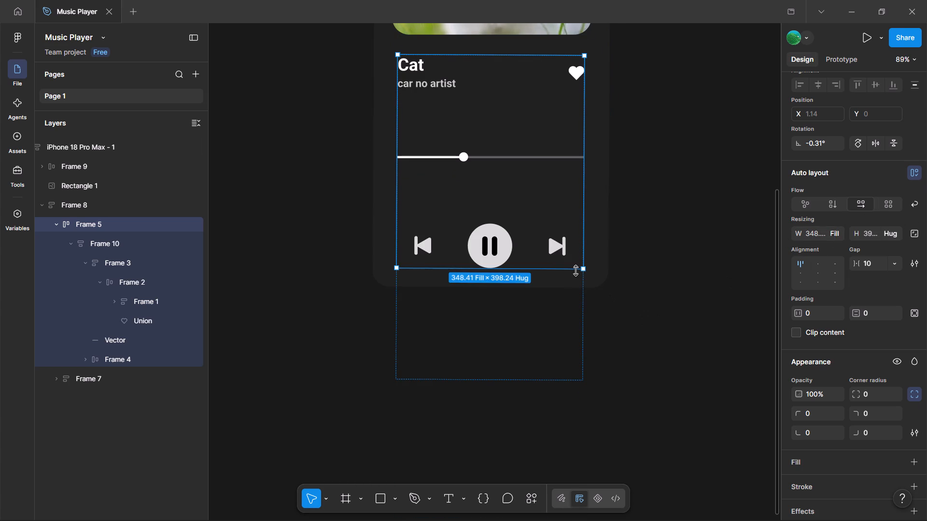
{"action": "left_click_drag", "start_coordinate": [576, 271], "coordinate": [565, 218]}
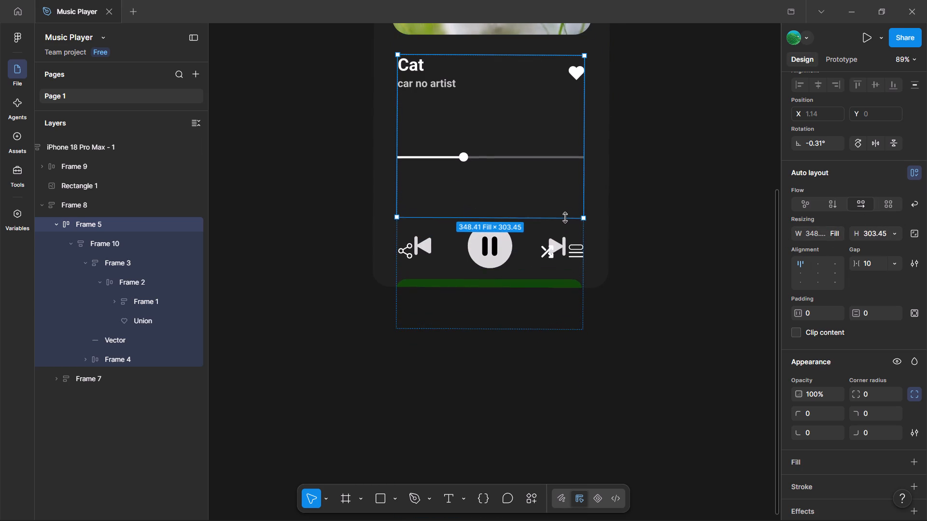
{"action": "left_click_drag", "start_coordinate": [565, 218], "coordinate": [570, 206]}
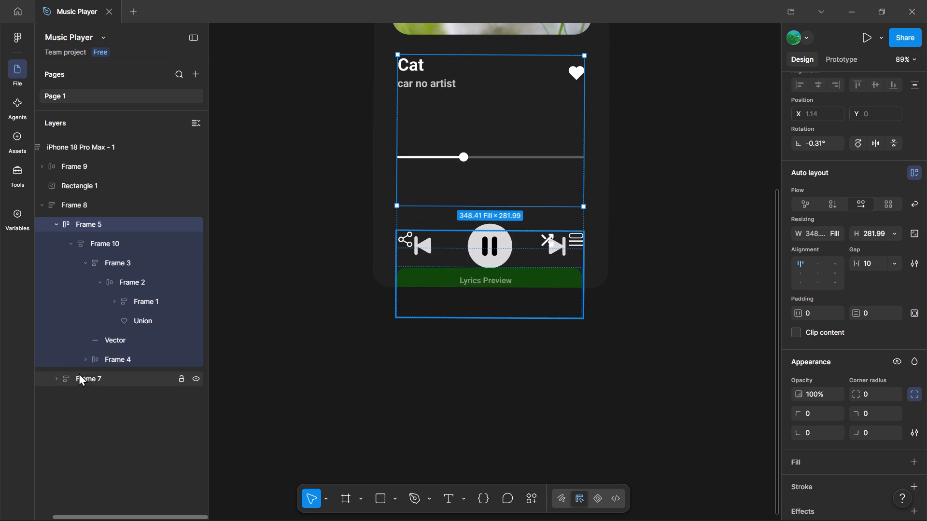
Move Frame 7 out of Frame 8 so it sits directly in the iPhone 18 Pro Max - 1 frame, below Frame 8.
{"action": "left_click", "coordinate": [97, 376]}
{"action": "left_click_drag", "start_coordinate": [108, 375], "coordinate": [116, 364]}
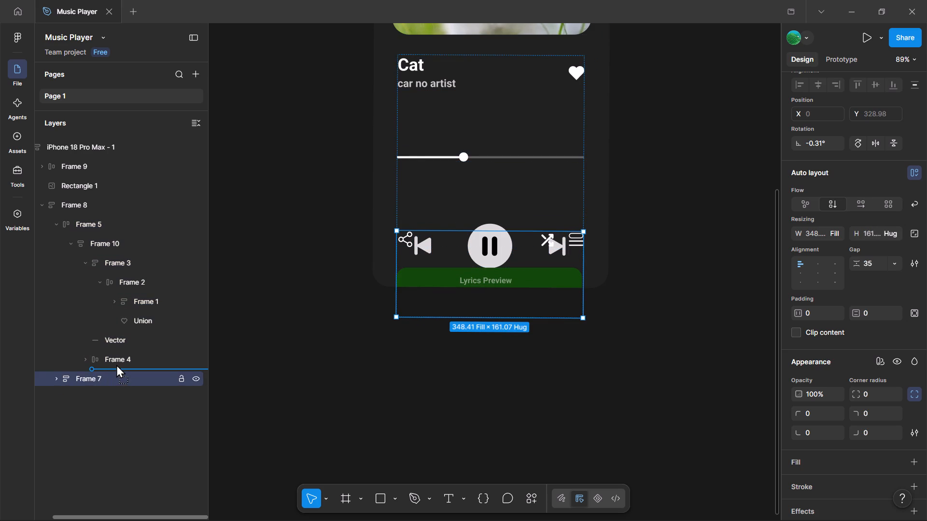
{"action": "left_click_drag", "start_coordinate": [116, 364], "coordinate": [52, 366]}
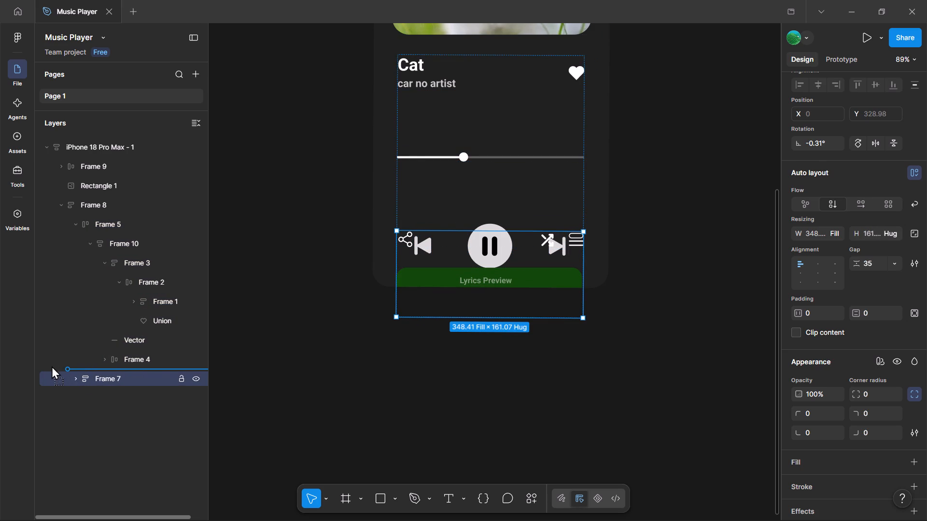
{"action": "left_click_drag", "start_coordinate": [52, 366], "coordinate": [55, 364]}
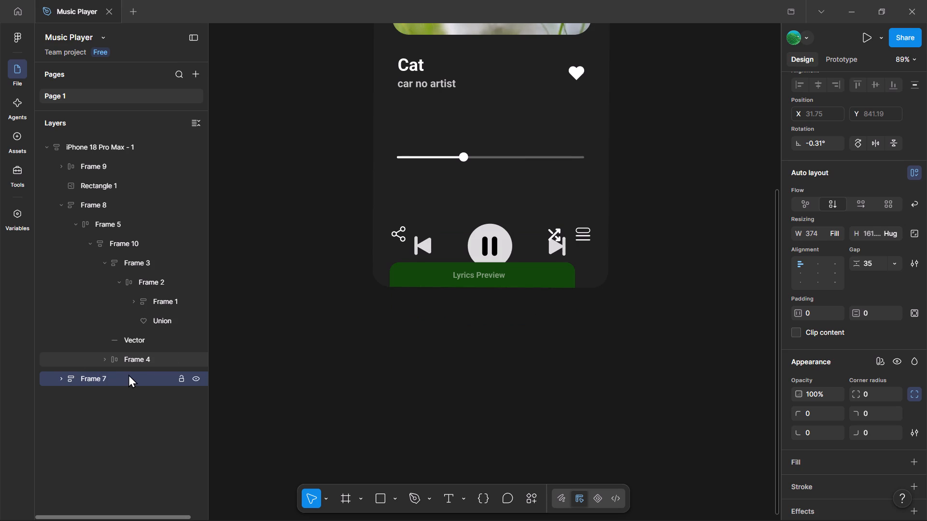
Move Frame 7 into Frame 8 and order it directly below Frame 5.
{"action": "left_click_drag", "start_coordinate": [121, 376], "coordinate": [109, 216]}
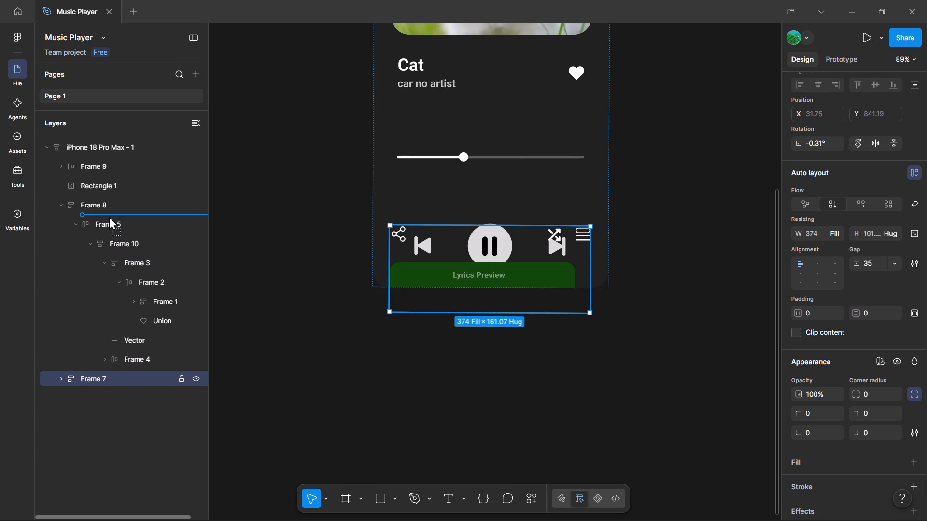
{"action": "left_click_drag", "start_coordinate": [109, 216], "coordinate": [112, 206]}
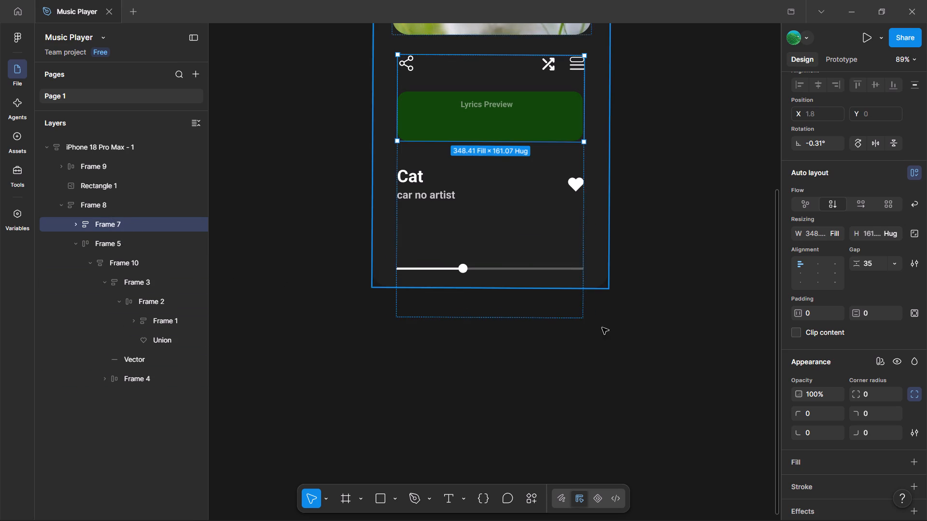
{"action": "scroll", "coordinate": [694, 315], "scroll_direction": "up", "scroll_amount": 5}
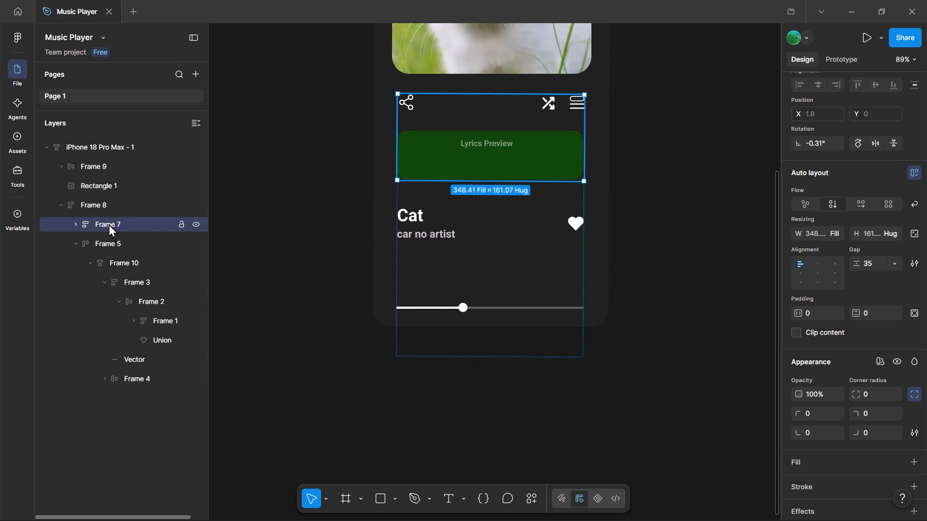
{"action": "left_click_drag", "start_coordinate": [115, 239], "coordinate": [113, 213]}
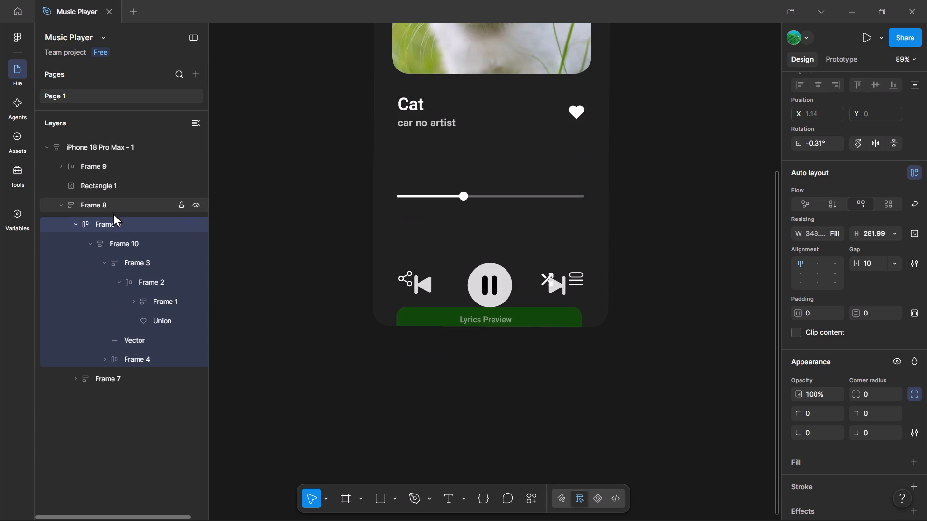
{"action": "left_click", "coordinate": [334, 385]}
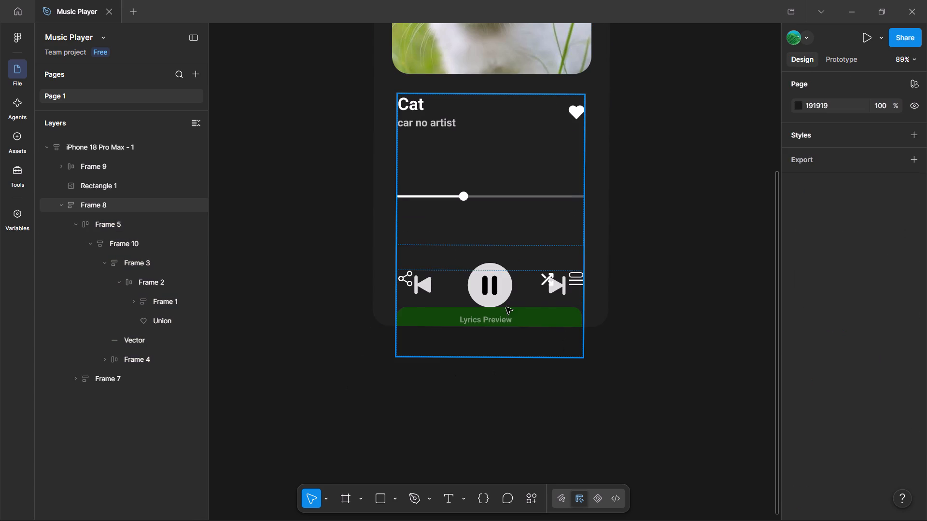
Remove auto layout from Frame 8 and reapply it with the vertical flow.
{"action": "left_click", "coordinate": [455, 290]}
{"action": "left_click", "coordinate": [917, 233]}
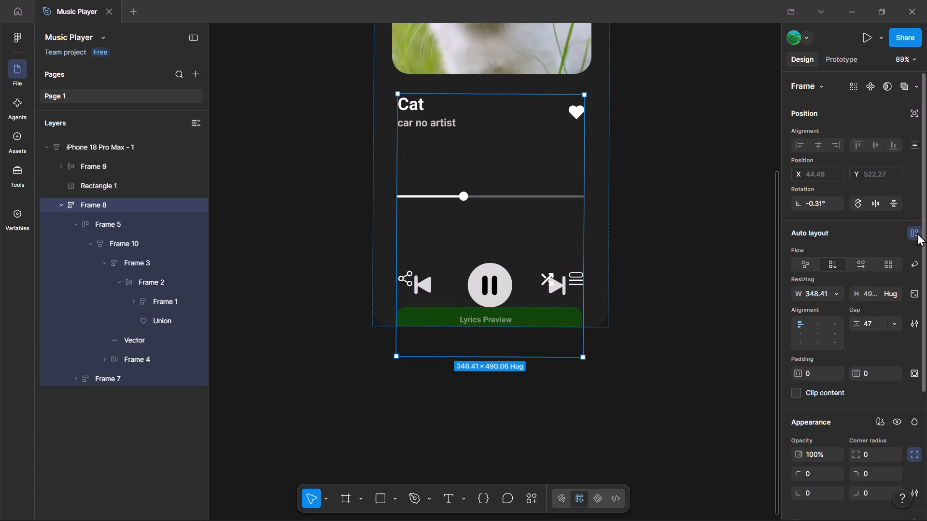
{"action": "left_click", "coordinate": [916, 233]}
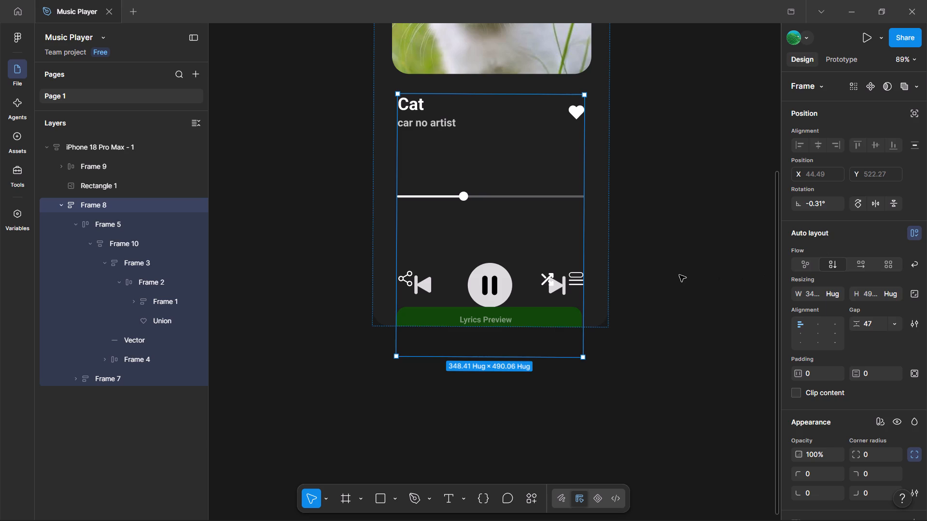
{"action": "left_click", "coordinate": [679, 275]}
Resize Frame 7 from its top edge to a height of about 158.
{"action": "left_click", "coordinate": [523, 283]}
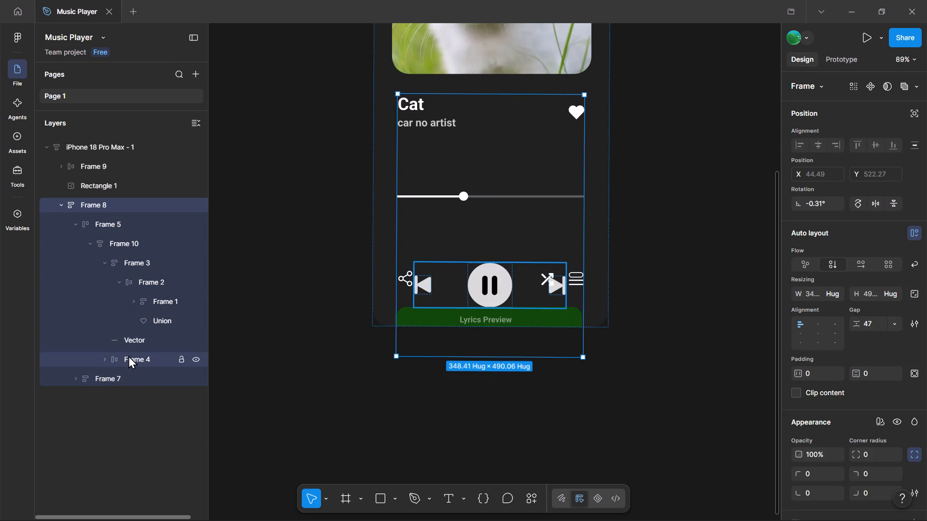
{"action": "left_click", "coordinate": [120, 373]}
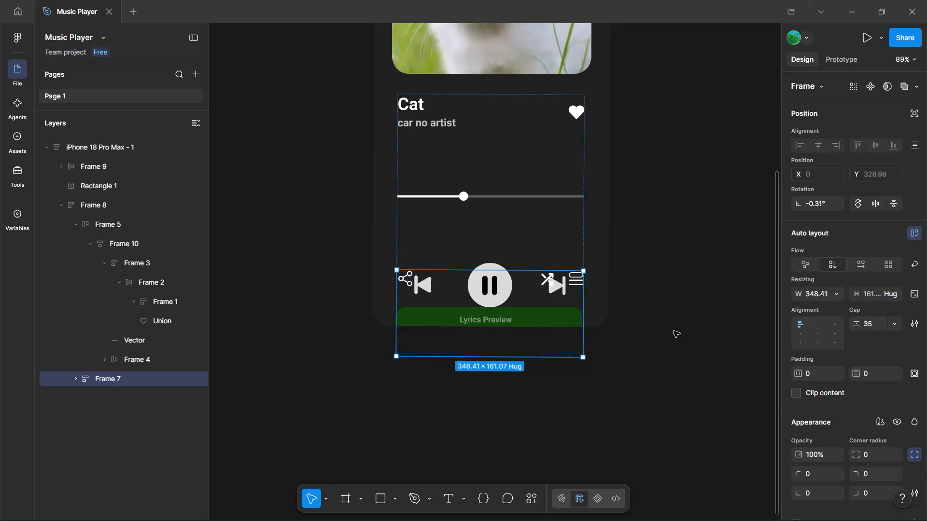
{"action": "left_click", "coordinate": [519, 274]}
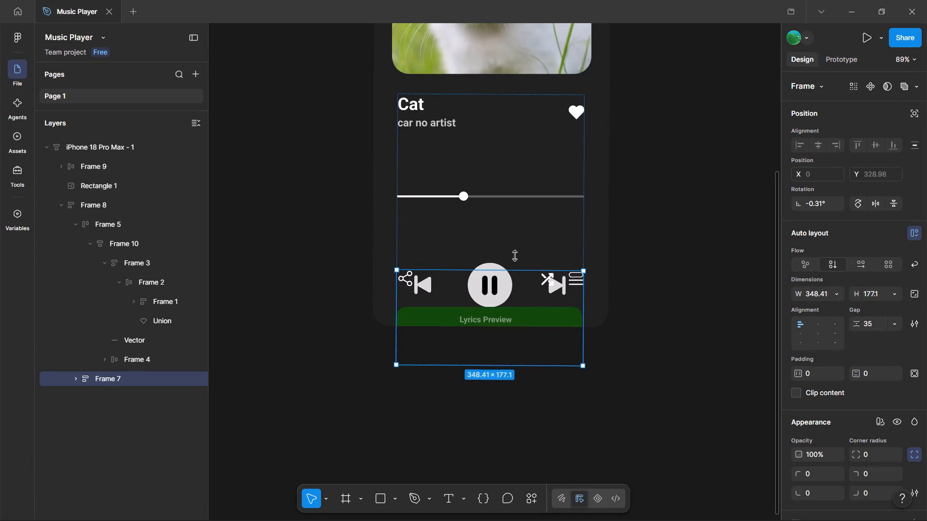
Try shorter and taller heights for Frame 5 from its bottom edge and settle on about 394, enclosing the playback controls.
{"action": "left_click", "coordinate": [556, 230]}
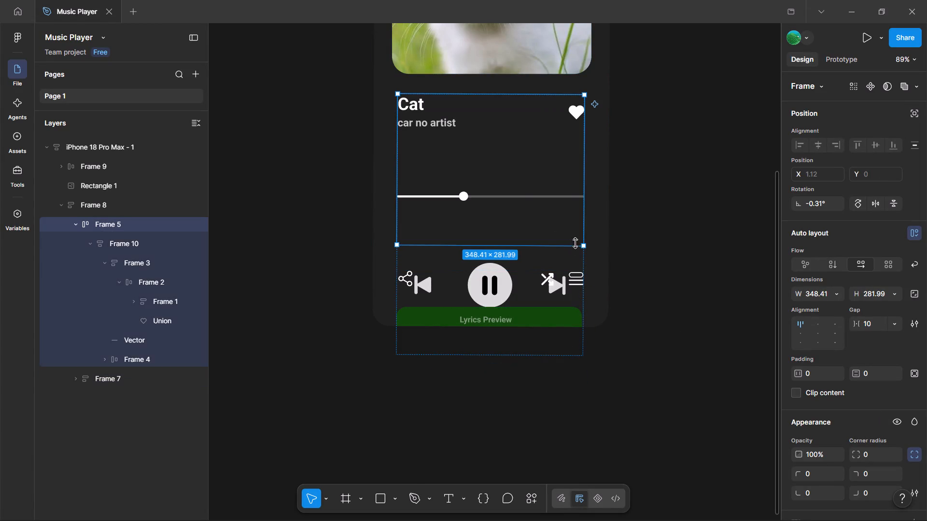
{"action": "left_click_drag", "start_coordinate": [568, 247], "coordinate": [563, 231]}
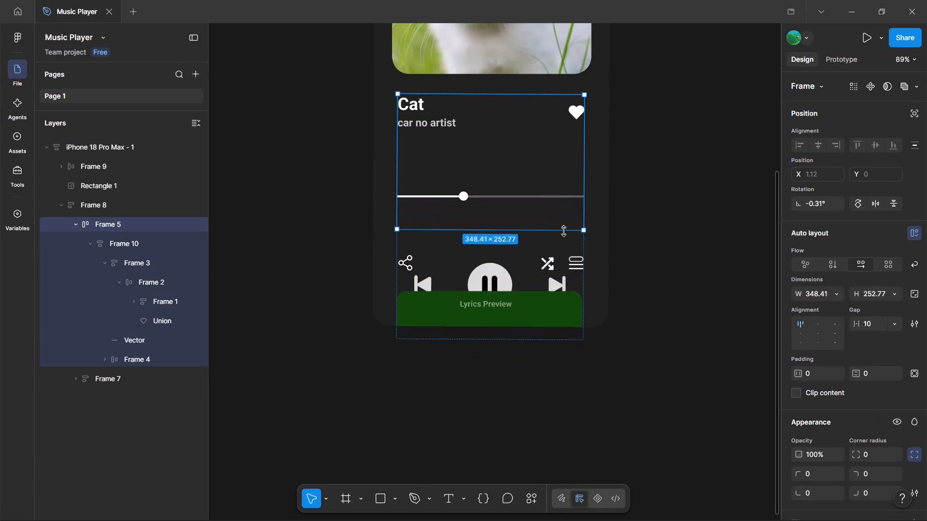
{"action": "left_click_drag", "start_coordinate": [563, 231], "coordinate": [569, 244]}
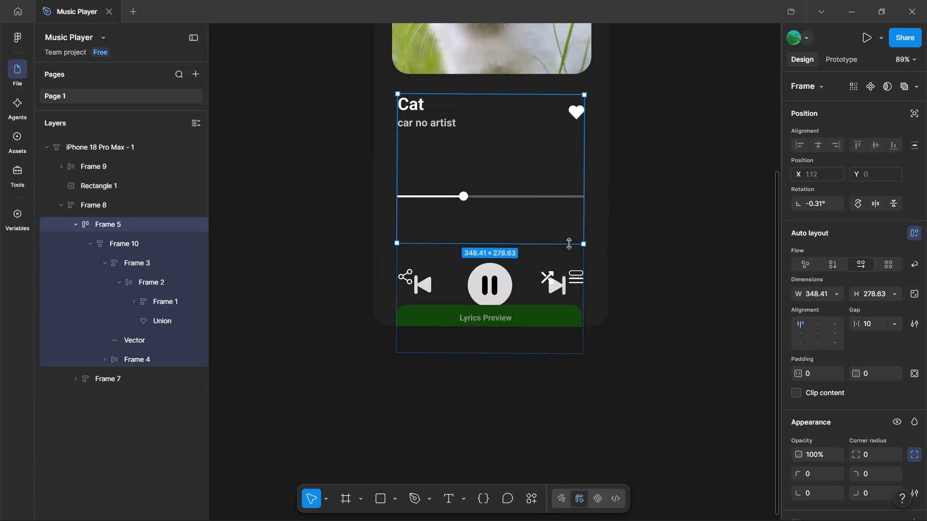
{"action": "left_click_drag", "start_coordinate": [569, 244], "coordinate": [570, 239]}
{"action": "left_click", "coordinate": [547, 164]}
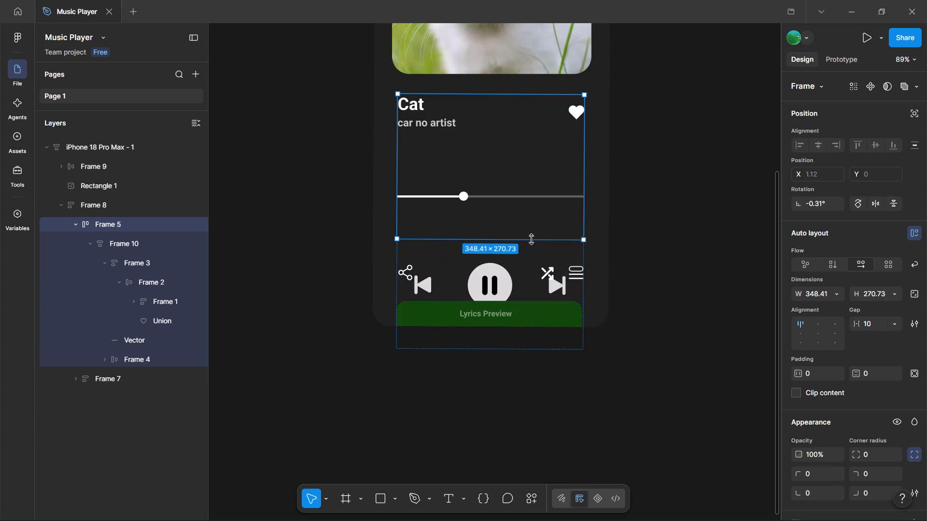
{"action": "left_click_drag", "start_coordinate": [532, 240], "coordinate": [529, 359]}
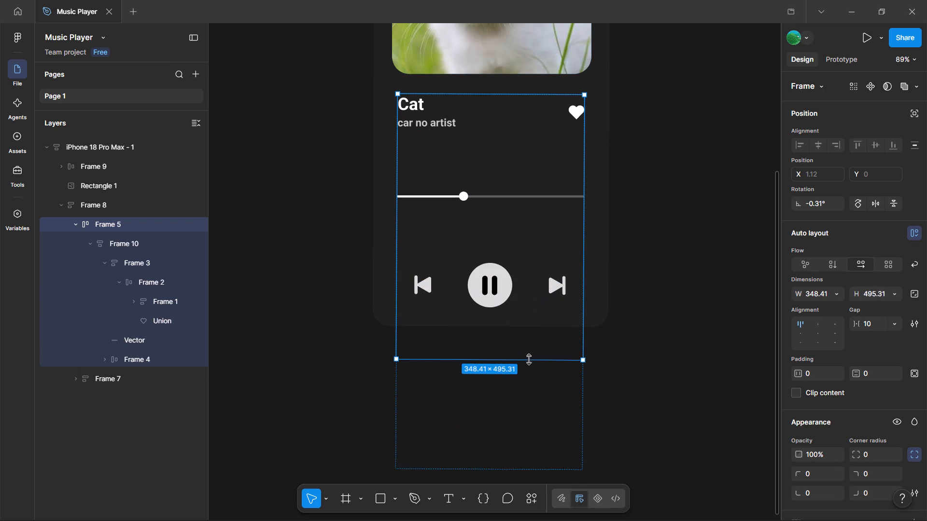
{"action": "left_click_drag", "start_coordinate": [529, 359], "coordinate": [539, 229]}
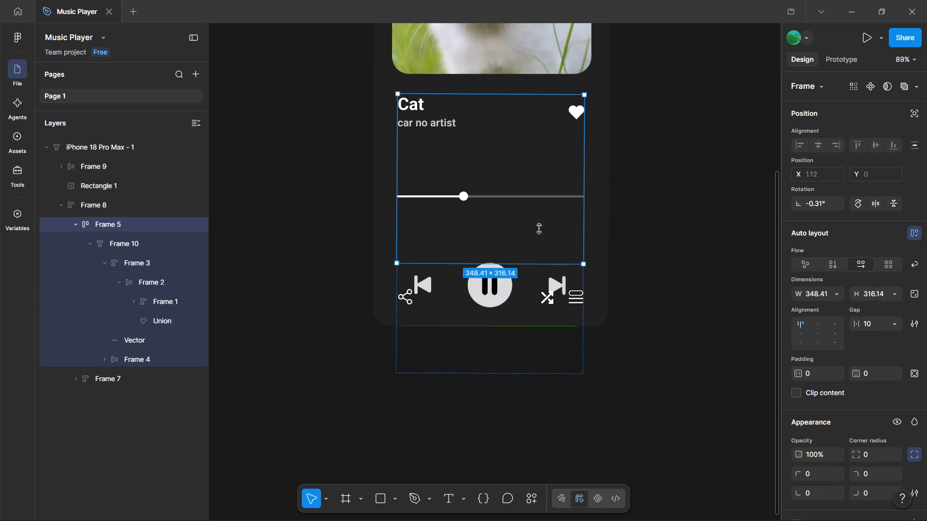
{"action": "left_click_drag", "start_coordinate": [539, 229], "coordinate": [518, 315]}
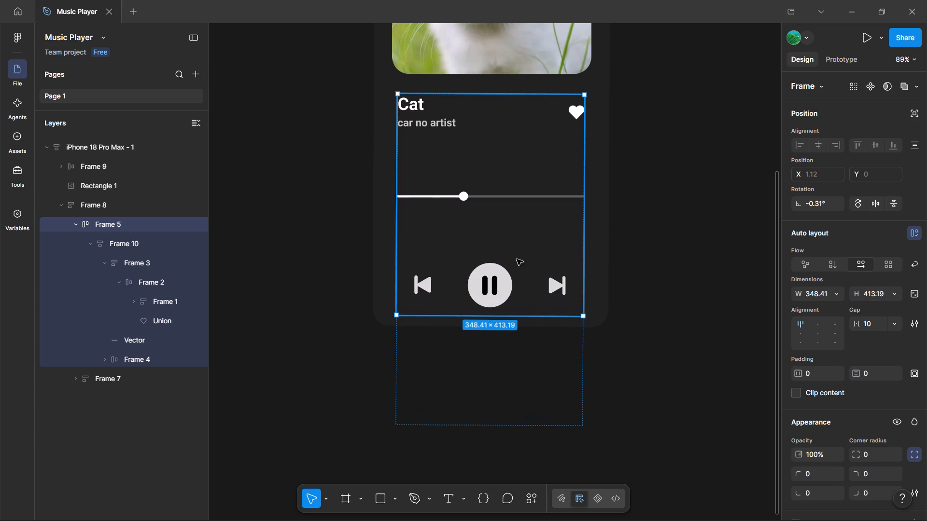
{"action": "left_click_drag", "start_coordinate": [513, 319], "coordinate": [527, 156]}
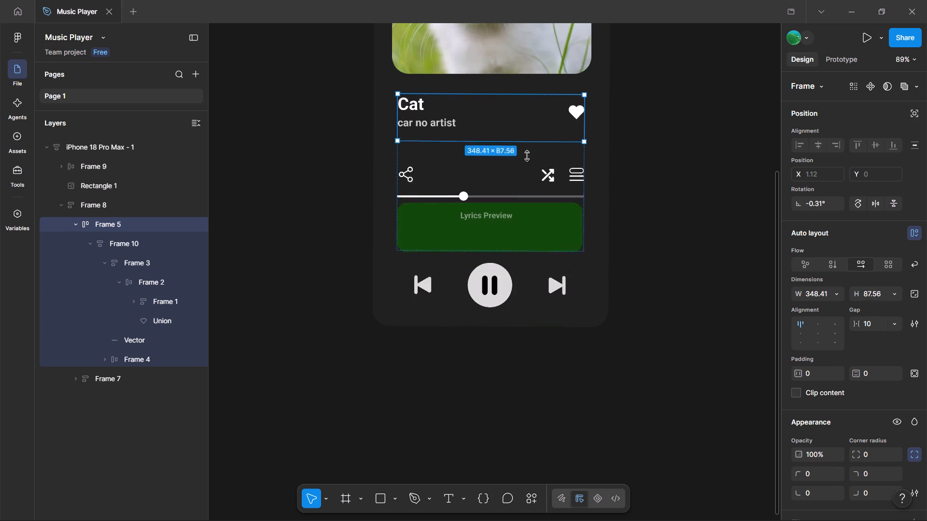
{"action": "left_click_drag", "start_coordinate": [527, 156], "coordinate": [521, 305]}
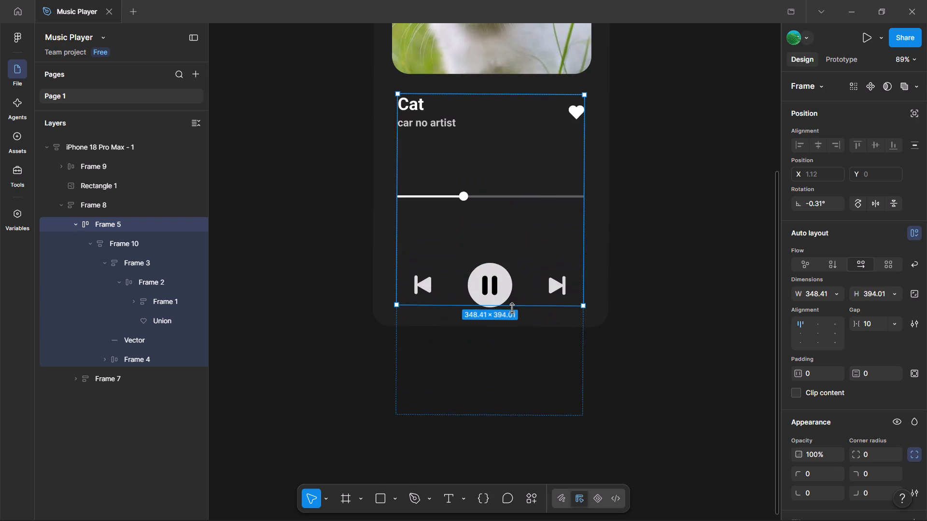
{"action": "left_click", "coordinate": [243, 384]}
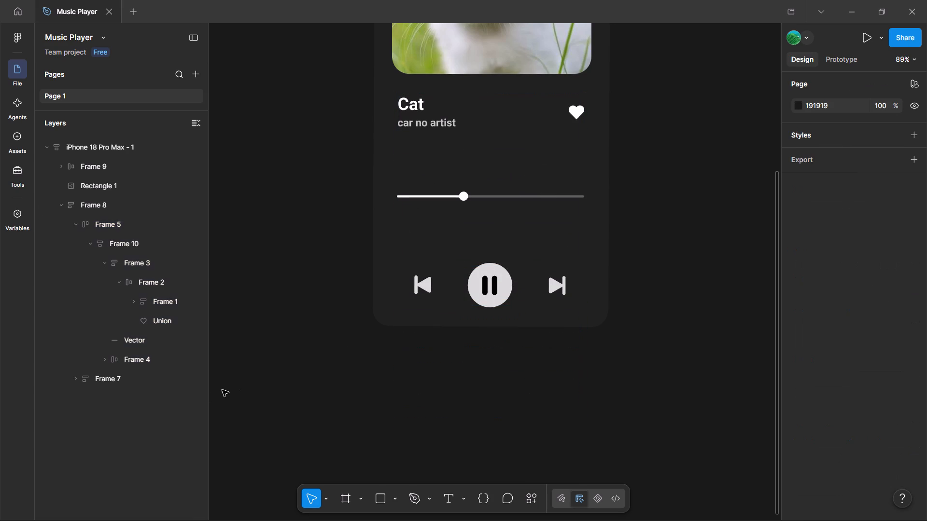
Select Frame 7 below the playback controls and reduce its height from its top edge.
{"action": "left_click", "coordinate": [133, 376]}
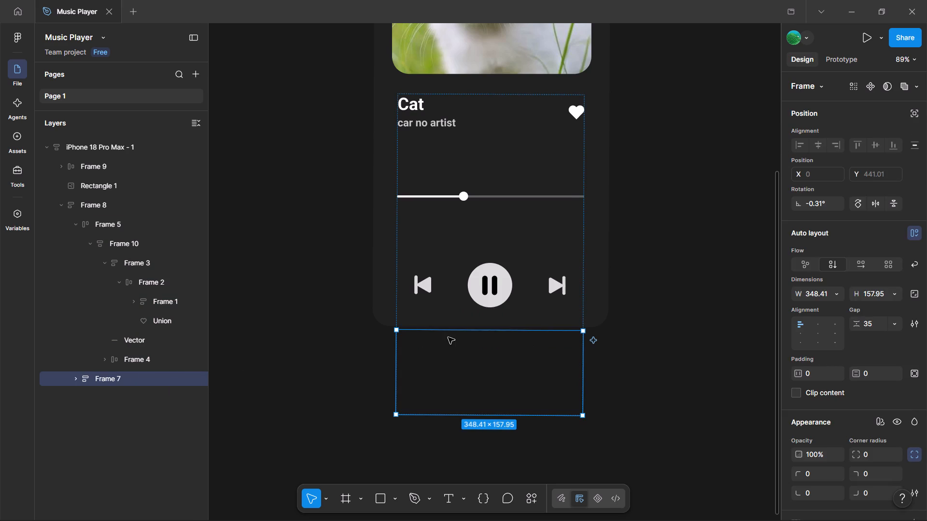
{"action": "left_click_drag", "start_coordinate": [453, 333], "coordinate": [444, 395]}
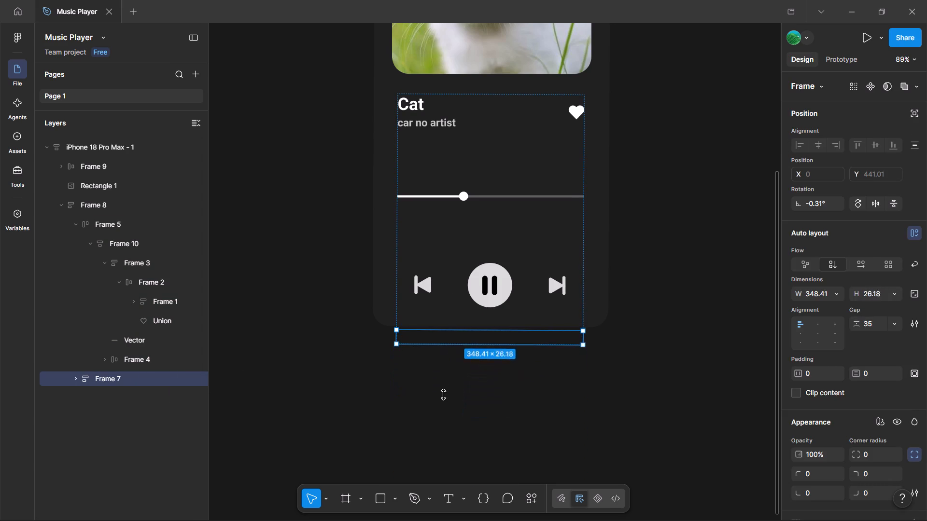
{"action": "left_click_drag", "start_coordinate": [444, 395], "coordinate": [451, 361]}
{"action": "left_click_drag", "start_coordinate": [453, 384], "coordinate": [448, 392]}
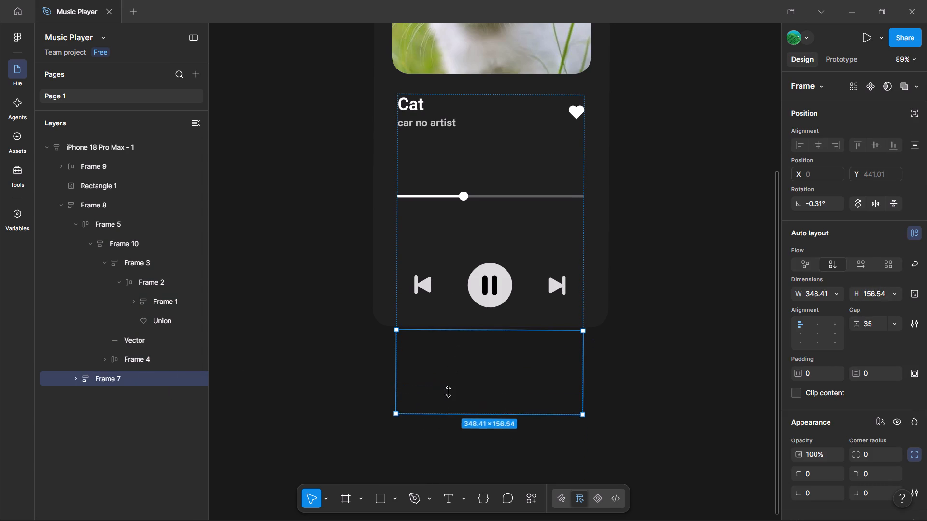
{"action": "left_click_drag", "start_coordinate": [448, 392], "coordinate": [448, 388]}
{"action": "left_click_drag", "start_coordinate": [468, 328], "coordinate": [473, 317]}
Shorten Frame 8 from its bottom edge to a height of about 512.
{"action": "left_click", "coordinate": [116, 206]}
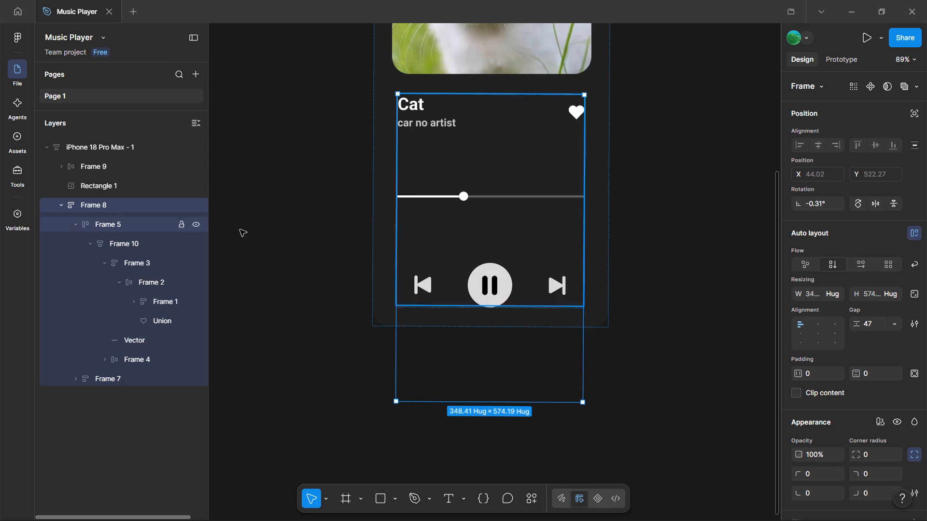
{"action": "left_click", "coordinate": [518, 402]}
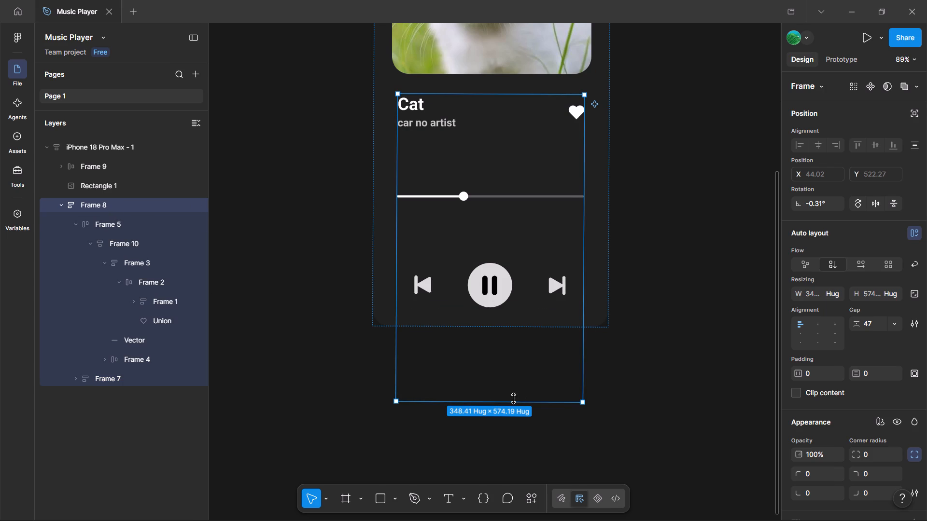
{"action": "left_click_drag", "start_coordinate": [512, 402], "coordinate": [510, 361]}
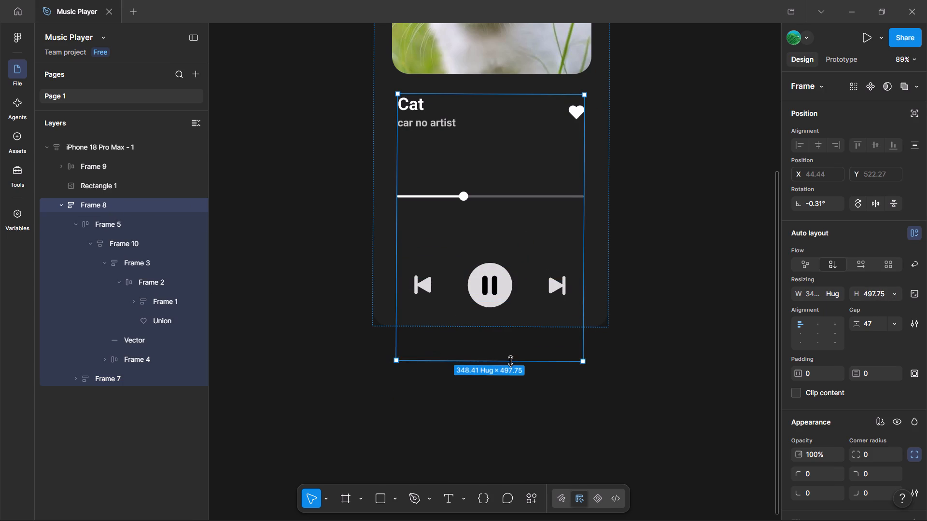
{"action": "left_click_drag", "start_coordinate": [510, 361], "coordinate": [509, 369]}
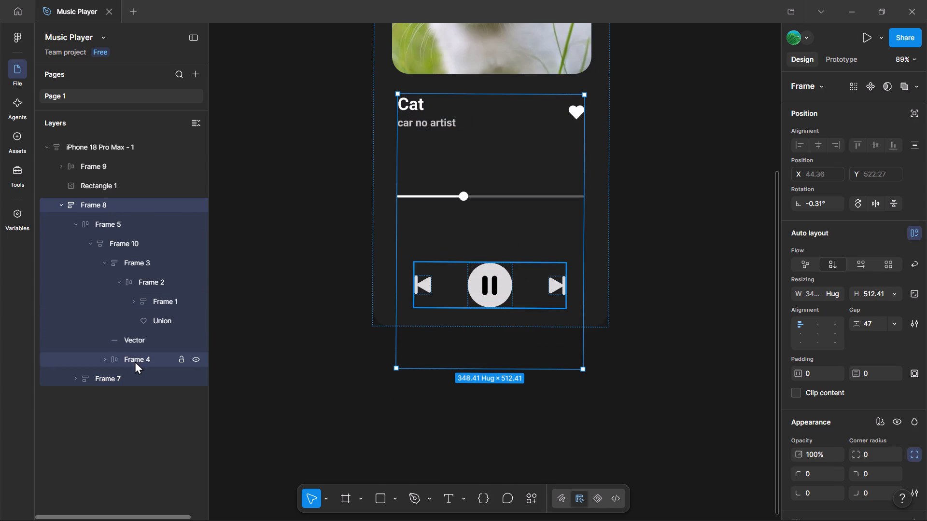
Resize Frame 4, the playback controls, from its top edge to a height of about 90.
{"action": "left_click", "coordinate": [135, 361]}
{"action": "left_click_drag", "start_coordinate": [442, 265], "coordinate": [444, 238]}
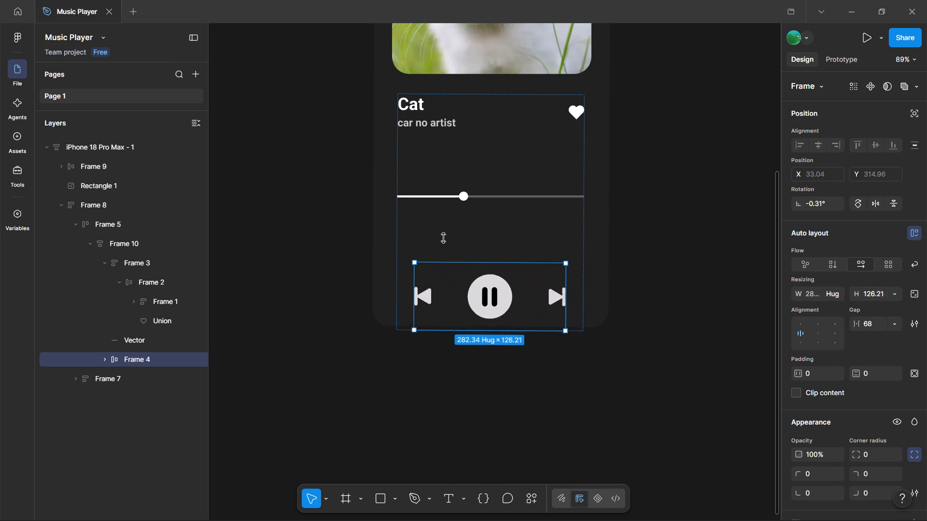
{"action": "left_click_drag", "start_coordinate": [444, 238], "coordinate": [444, 260]}
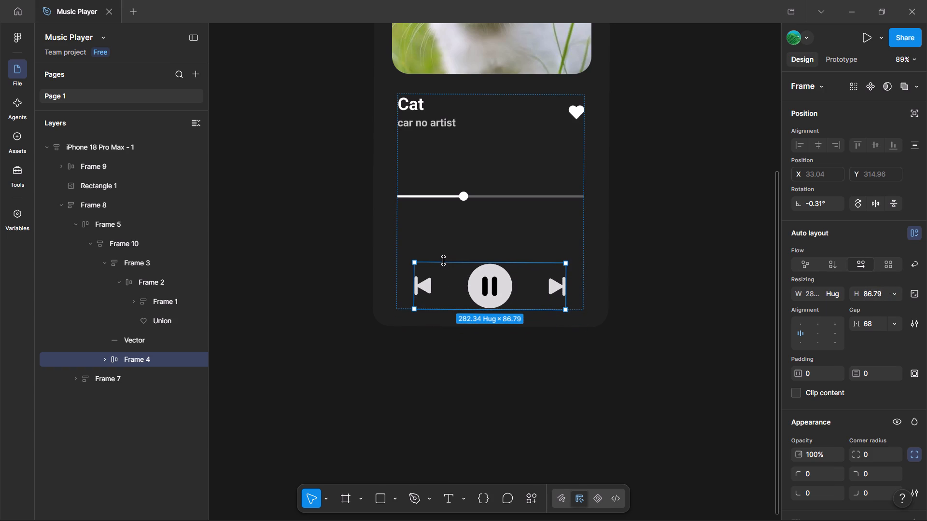
{"action": "left_click_drag", "start_coordinate": [444, 260], "coordinate": [445, 257]}
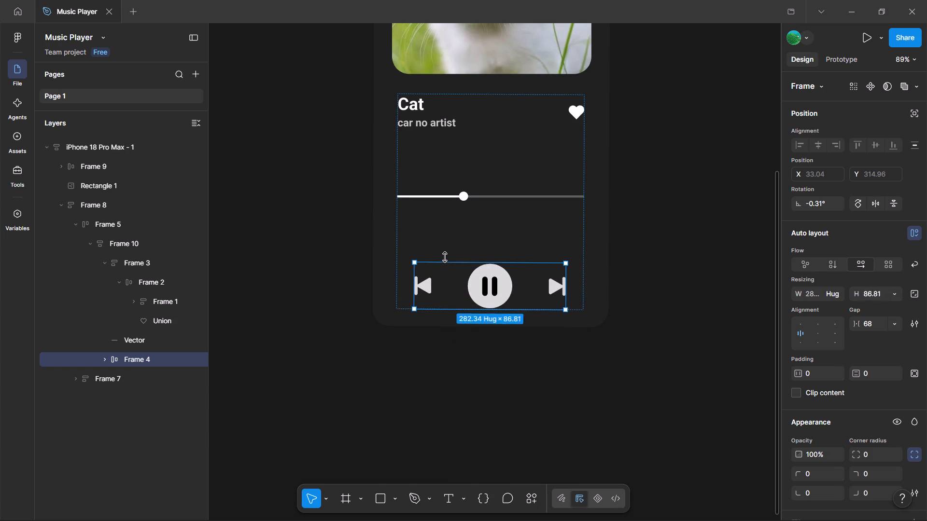
{"action": "left_click_drag", "start_coordinate": [445, 257], "coordinate": [449, 259]}
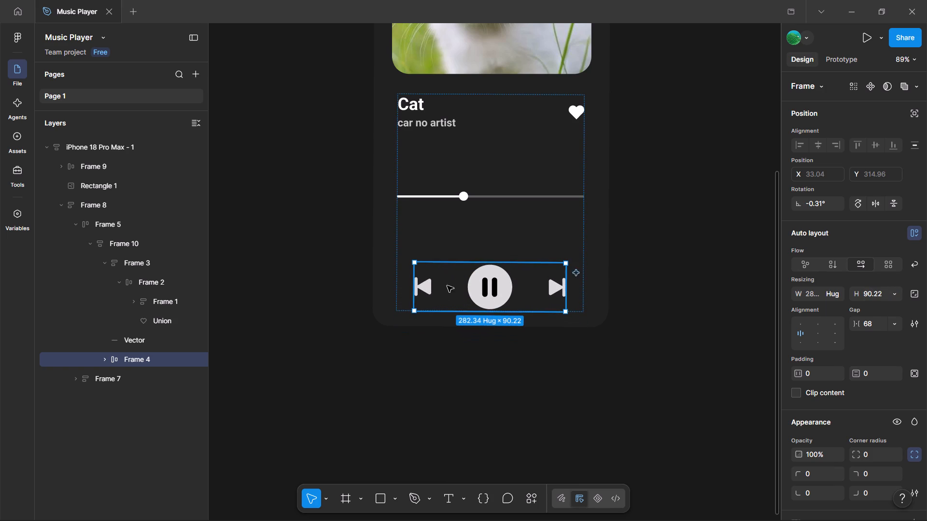
Adjust the gap between the playback controls in Frame 4 to 67.
{"action": "left_click_drag", "start_coordinate": [447, 286], "coordinate": [448, 278]}
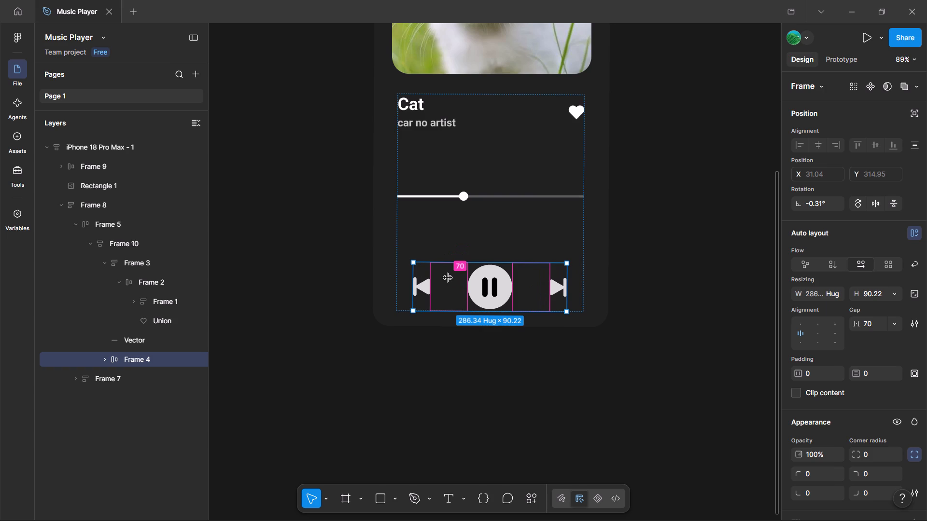
{"action": "left_click_drag", "start_coordinate": [448, 278], "coordinate": [447, 278]}
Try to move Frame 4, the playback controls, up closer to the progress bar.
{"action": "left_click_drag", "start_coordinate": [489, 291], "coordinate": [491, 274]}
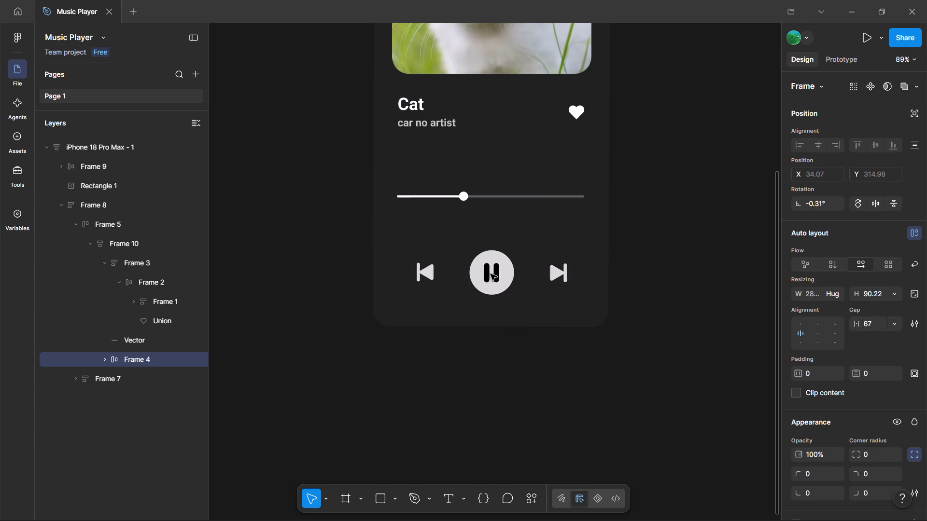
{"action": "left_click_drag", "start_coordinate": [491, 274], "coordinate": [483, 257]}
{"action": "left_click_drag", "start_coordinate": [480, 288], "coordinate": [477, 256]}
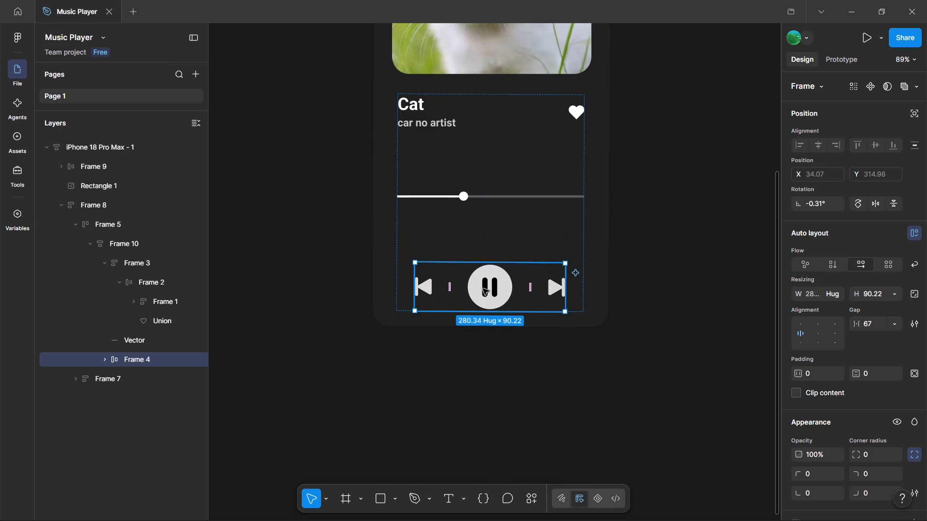
Remove auto layout from Frame 4, the playback controls.
{"action": "left_click", "coordinate": [916, 236]}
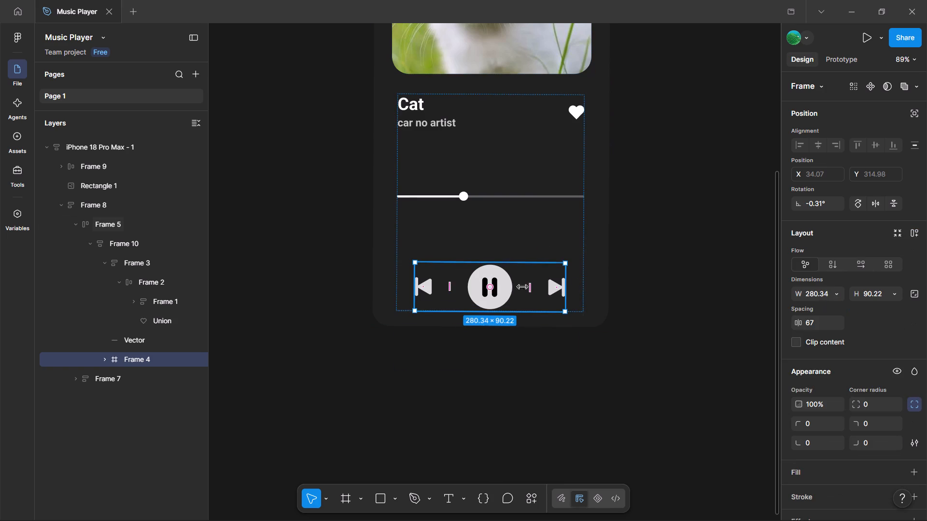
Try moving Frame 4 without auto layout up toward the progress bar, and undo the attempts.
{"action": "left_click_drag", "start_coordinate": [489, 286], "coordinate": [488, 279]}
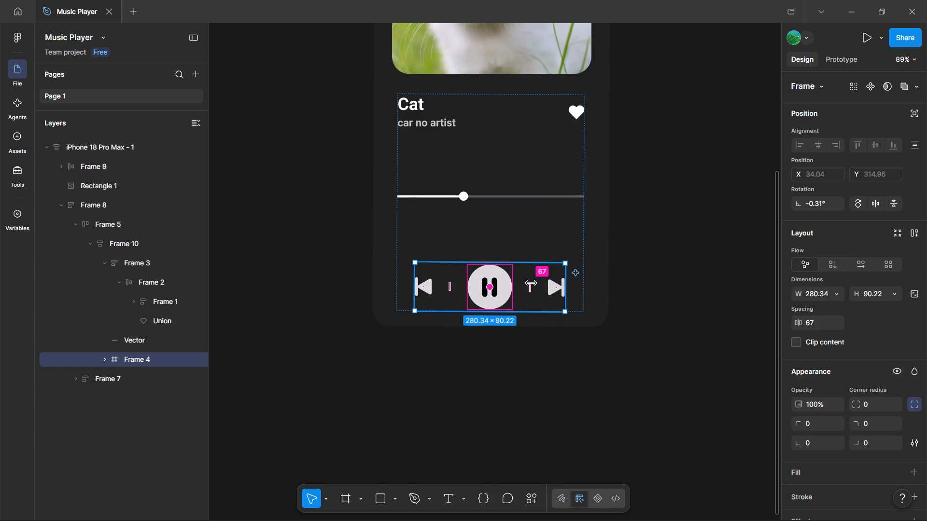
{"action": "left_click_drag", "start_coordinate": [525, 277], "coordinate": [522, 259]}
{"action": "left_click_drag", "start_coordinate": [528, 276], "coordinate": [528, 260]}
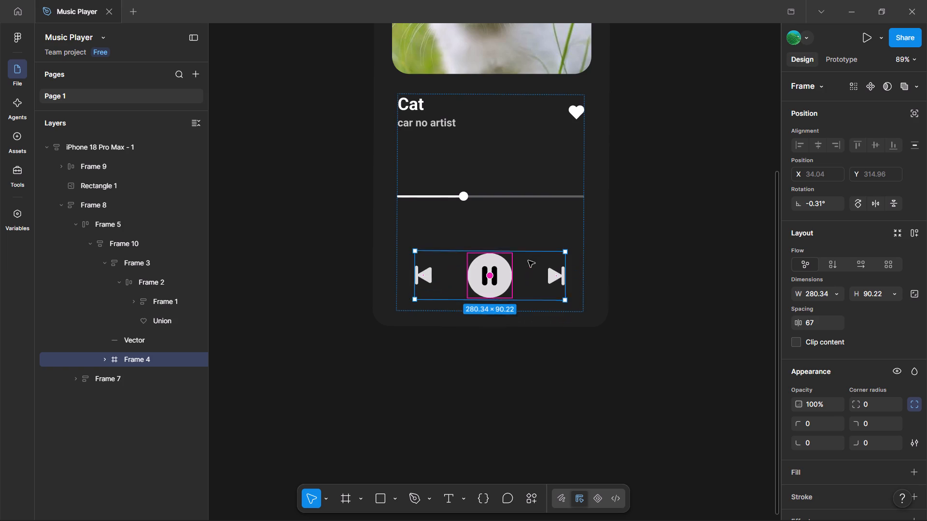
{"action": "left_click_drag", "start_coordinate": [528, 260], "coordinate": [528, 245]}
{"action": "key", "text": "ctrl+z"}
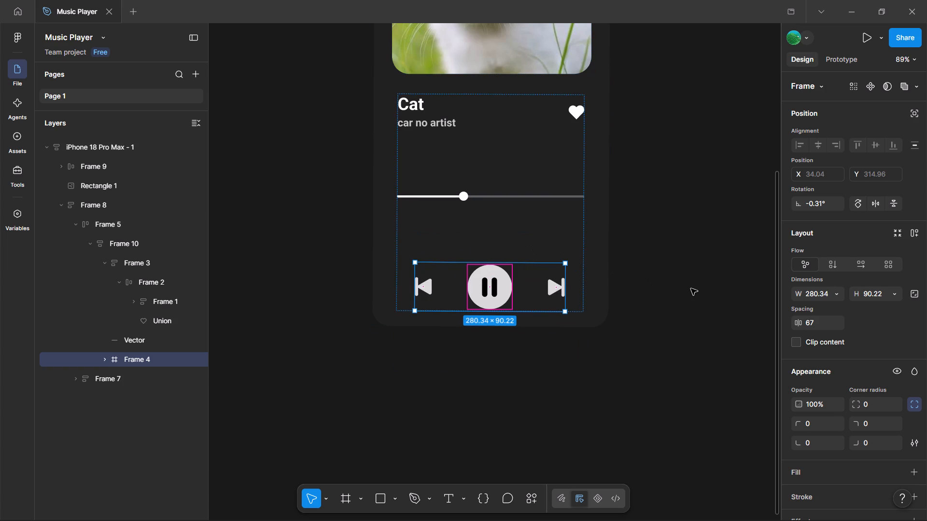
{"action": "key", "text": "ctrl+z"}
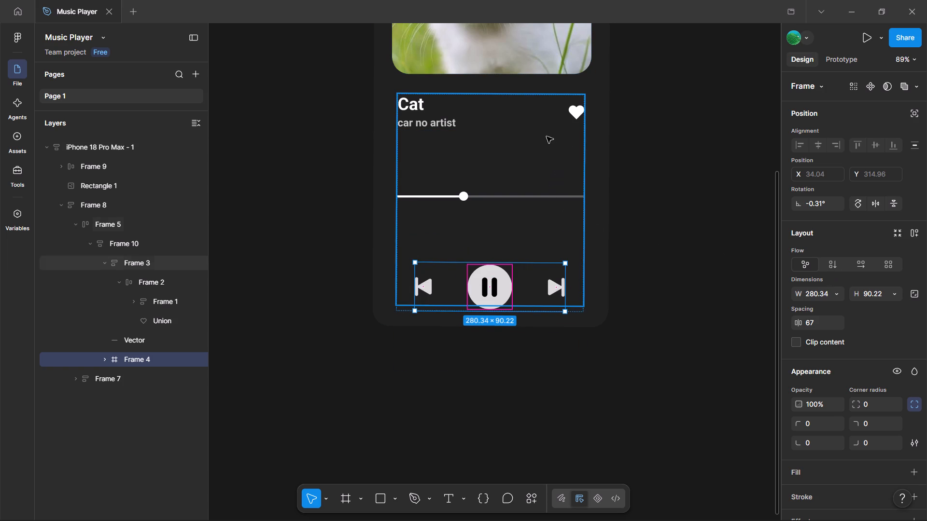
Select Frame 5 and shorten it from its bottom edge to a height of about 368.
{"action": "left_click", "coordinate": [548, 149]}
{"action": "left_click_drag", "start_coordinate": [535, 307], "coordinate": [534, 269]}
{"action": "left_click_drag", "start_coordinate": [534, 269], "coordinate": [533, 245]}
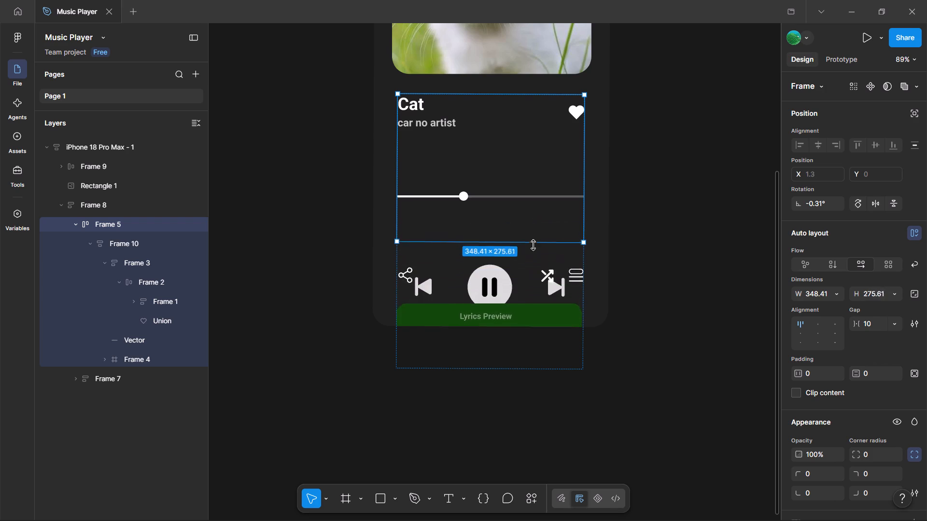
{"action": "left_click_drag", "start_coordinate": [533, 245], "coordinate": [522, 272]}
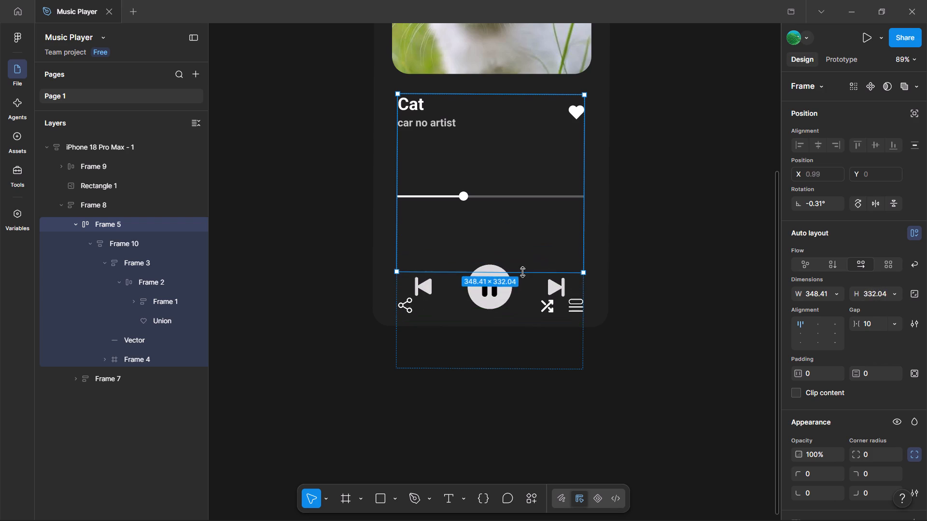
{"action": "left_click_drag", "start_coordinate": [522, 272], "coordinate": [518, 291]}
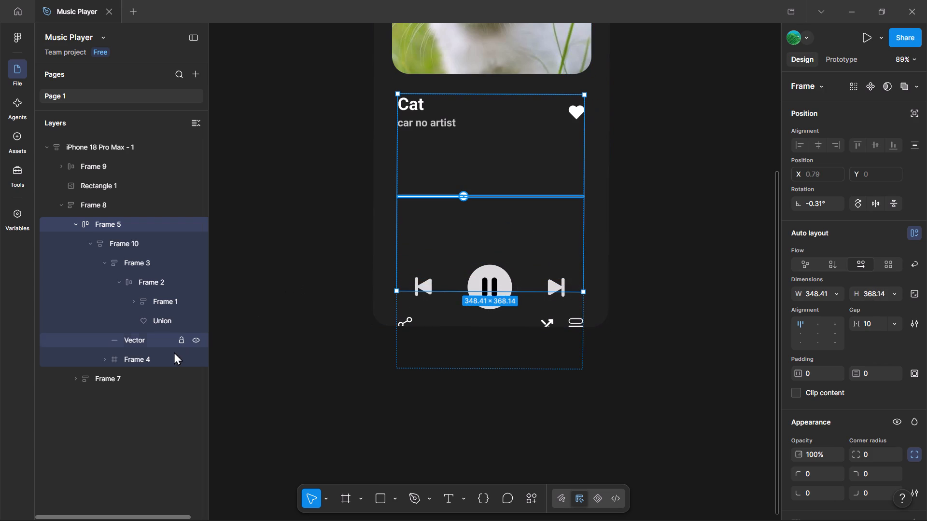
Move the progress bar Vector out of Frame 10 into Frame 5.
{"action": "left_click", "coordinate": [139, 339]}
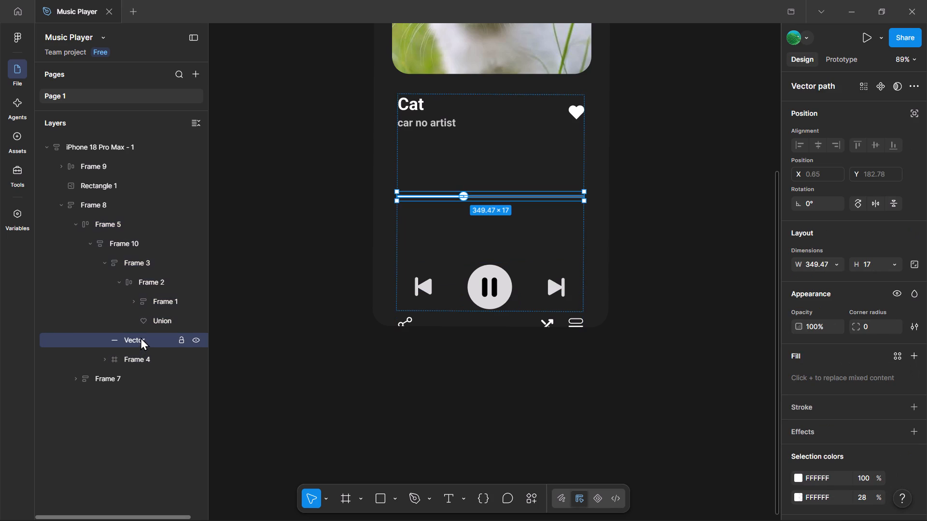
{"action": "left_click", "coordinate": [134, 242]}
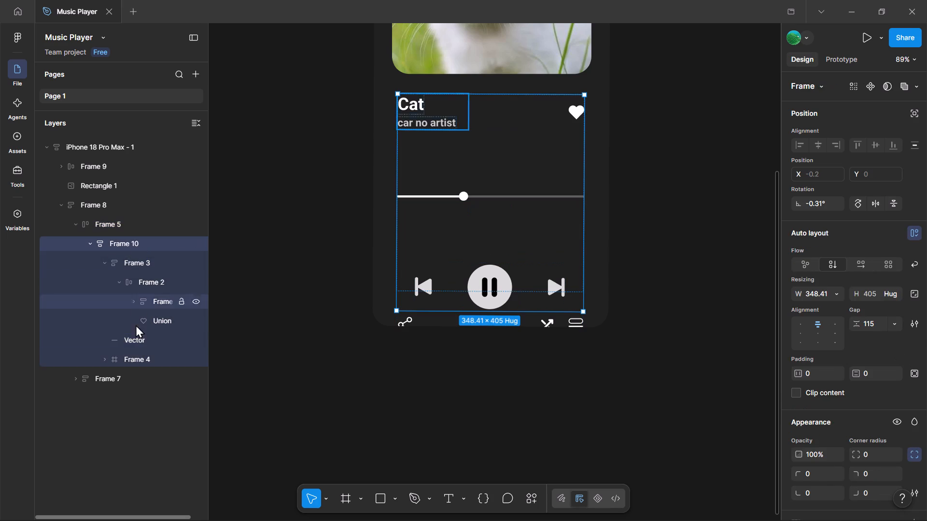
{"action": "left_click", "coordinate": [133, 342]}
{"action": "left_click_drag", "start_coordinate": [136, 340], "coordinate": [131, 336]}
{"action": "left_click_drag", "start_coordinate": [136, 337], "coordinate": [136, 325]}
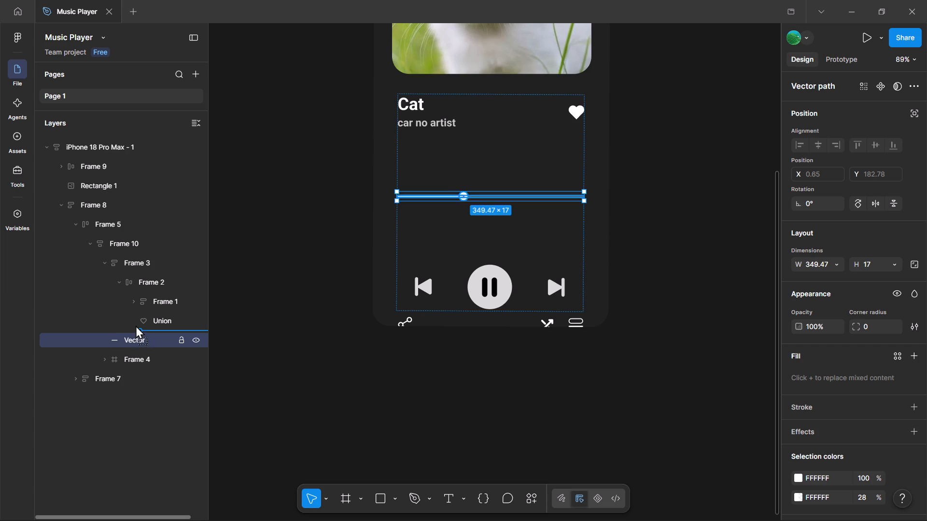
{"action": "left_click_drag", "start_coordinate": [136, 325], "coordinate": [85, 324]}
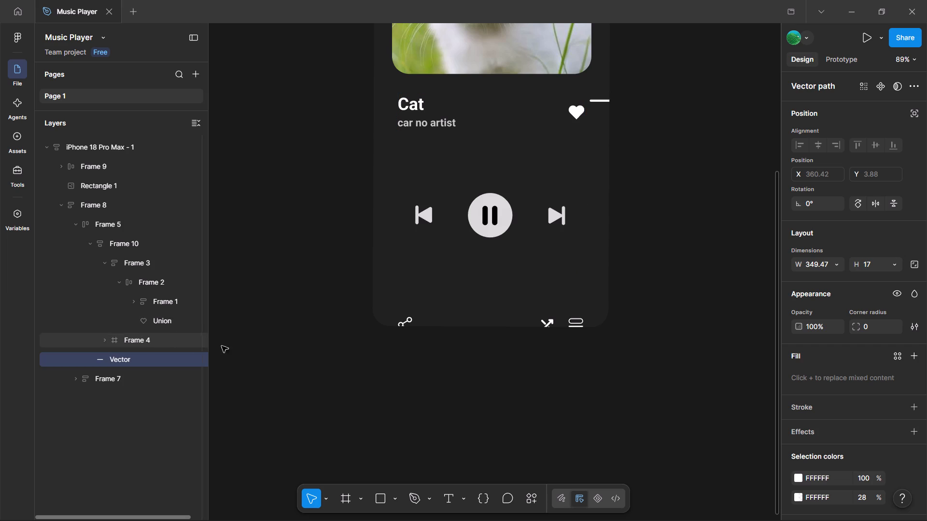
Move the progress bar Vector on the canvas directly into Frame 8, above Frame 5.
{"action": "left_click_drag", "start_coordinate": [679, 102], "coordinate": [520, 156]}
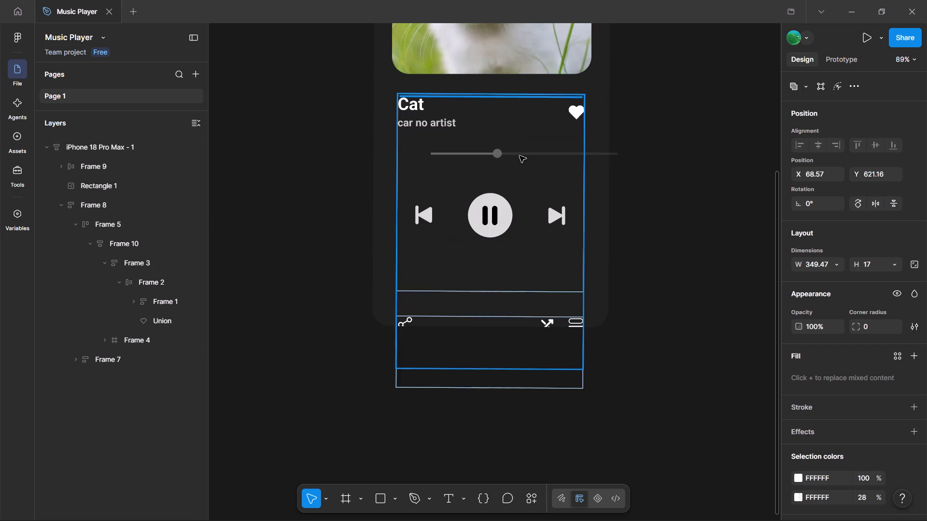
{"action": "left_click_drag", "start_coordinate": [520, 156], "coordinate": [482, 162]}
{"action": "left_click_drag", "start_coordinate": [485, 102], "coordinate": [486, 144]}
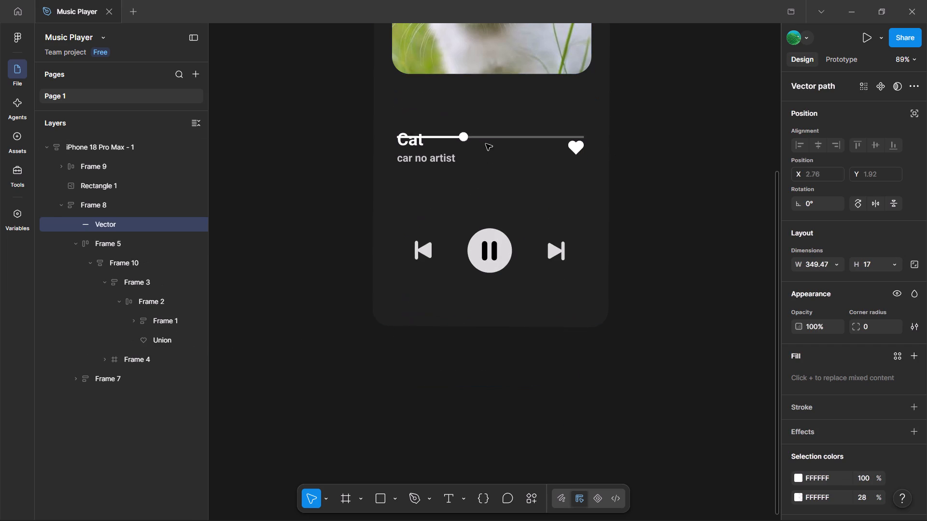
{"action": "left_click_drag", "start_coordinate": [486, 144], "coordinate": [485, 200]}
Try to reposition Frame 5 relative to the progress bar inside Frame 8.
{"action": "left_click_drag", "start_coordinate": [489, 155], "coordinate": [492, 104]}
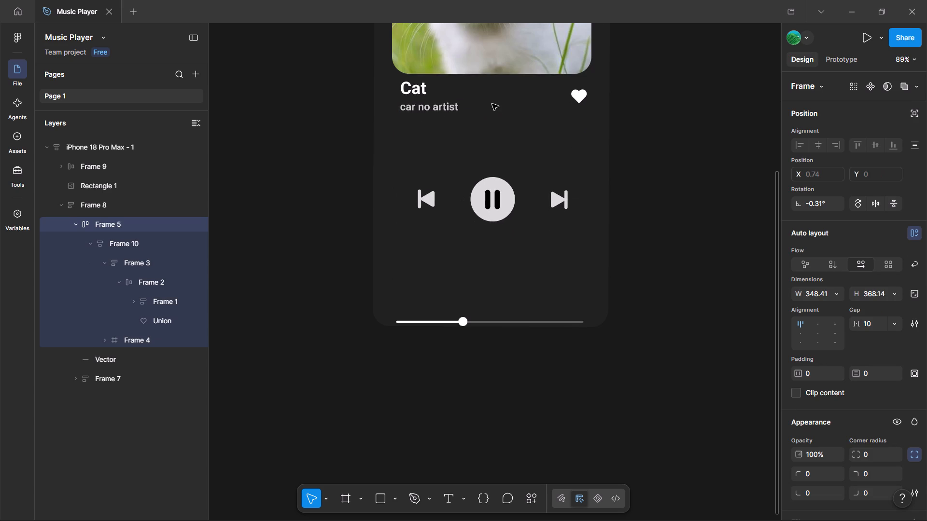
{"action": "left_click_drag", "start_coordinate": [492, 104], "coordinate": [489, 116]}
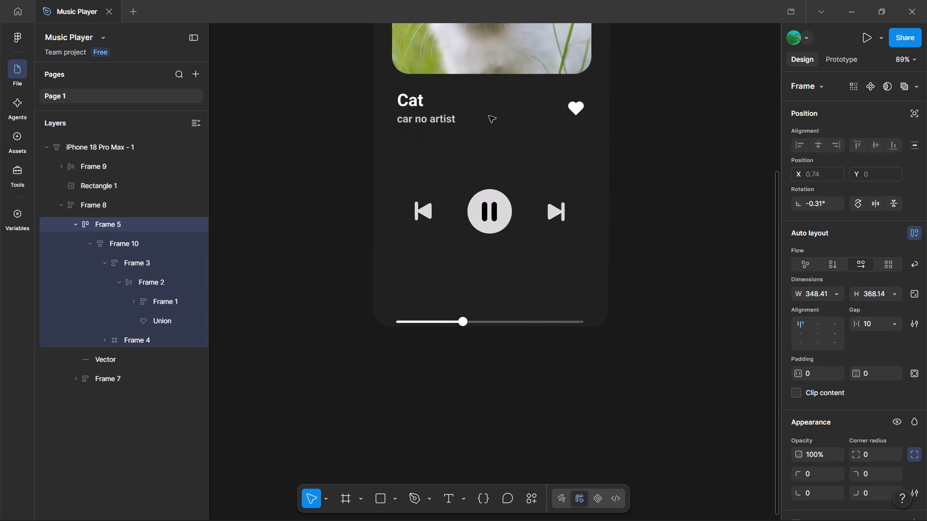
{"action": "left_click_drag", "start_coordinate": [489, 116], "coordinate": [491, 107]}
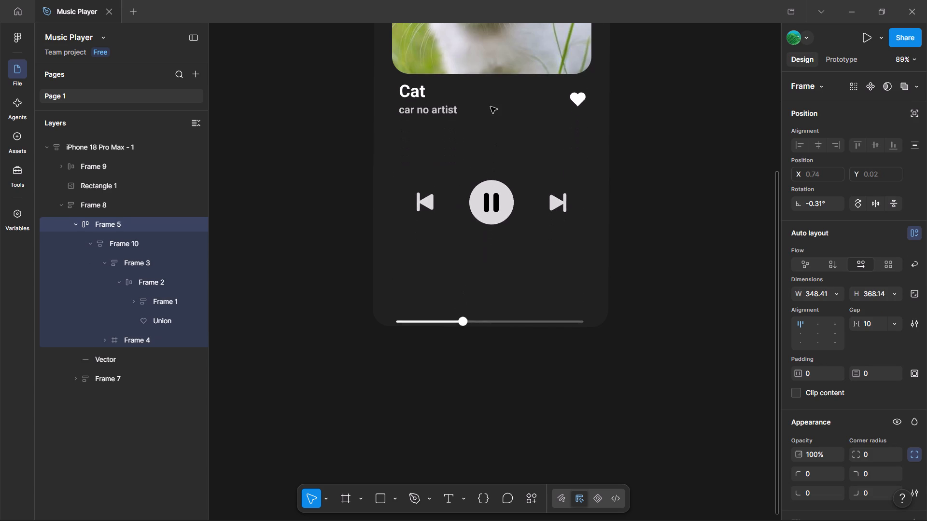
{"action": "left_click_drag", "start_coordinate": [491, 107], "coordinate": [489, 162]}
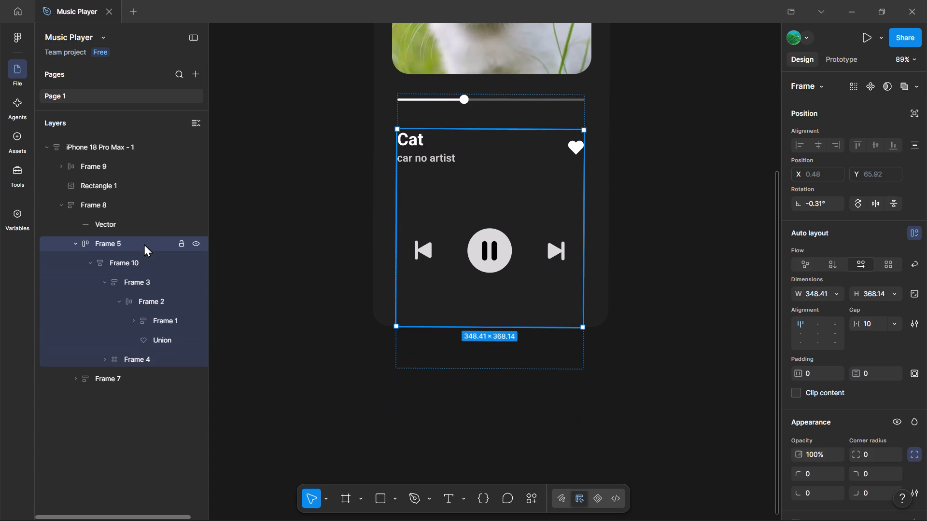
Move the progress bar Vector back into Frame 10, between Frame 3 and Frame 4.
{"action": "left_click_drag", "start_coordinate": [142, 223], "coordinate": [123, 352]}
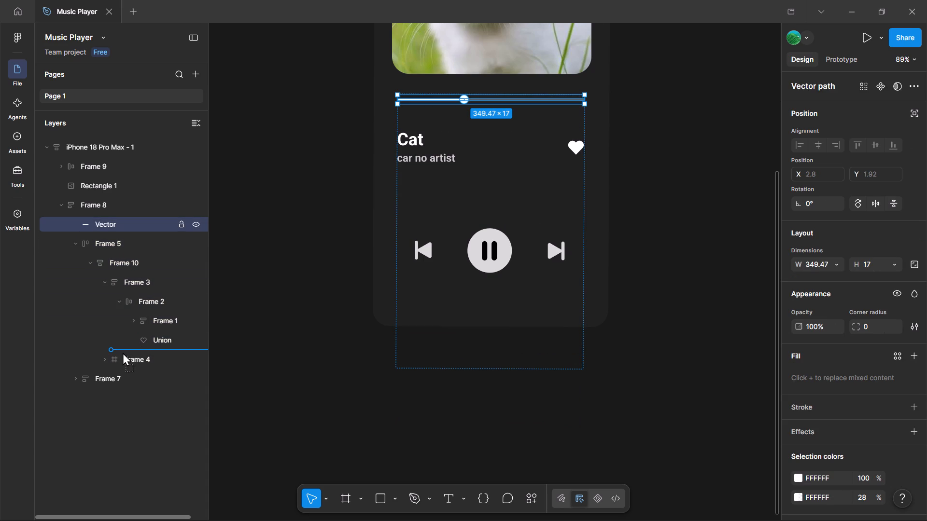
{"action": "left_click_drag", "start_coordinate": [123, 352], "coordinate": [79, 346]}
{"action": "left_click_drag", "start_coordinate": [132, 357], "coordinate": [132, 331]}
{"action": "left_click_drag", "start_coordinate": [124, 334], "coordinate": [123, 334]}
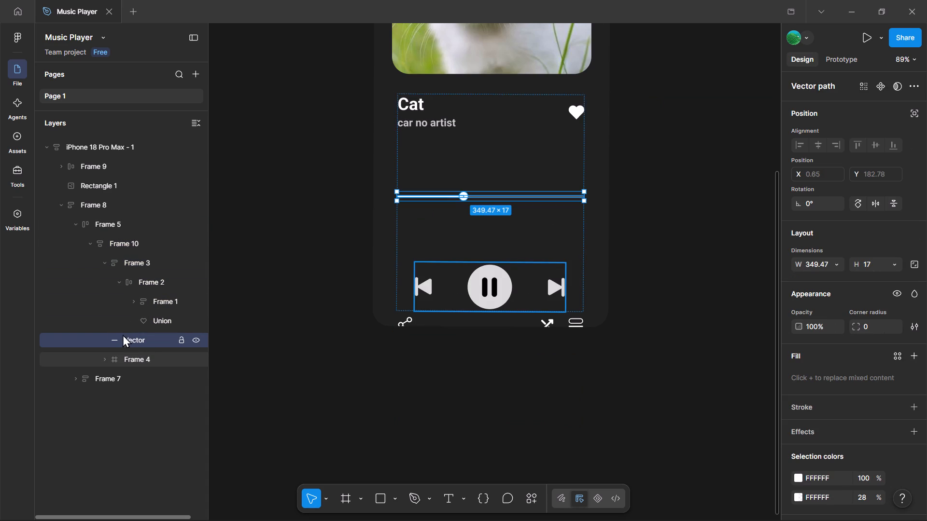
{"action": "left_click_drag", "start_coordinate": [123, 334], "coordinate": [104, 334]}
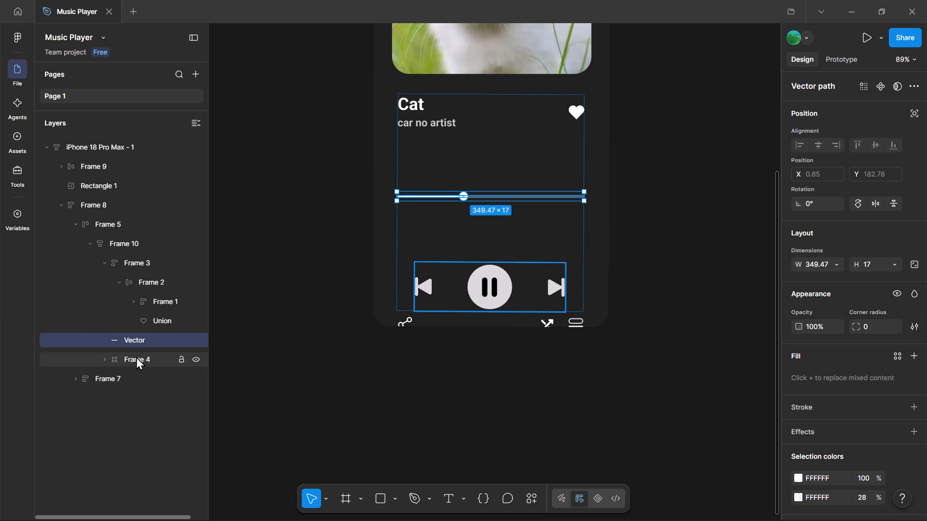
Move Frame 7 out of Frame 8 into Frame 10, below Frame 4.
{"action": "left_click", "coordinate": [136, 356]}
{"action": "left_click", "coordinate": [125, 223]}
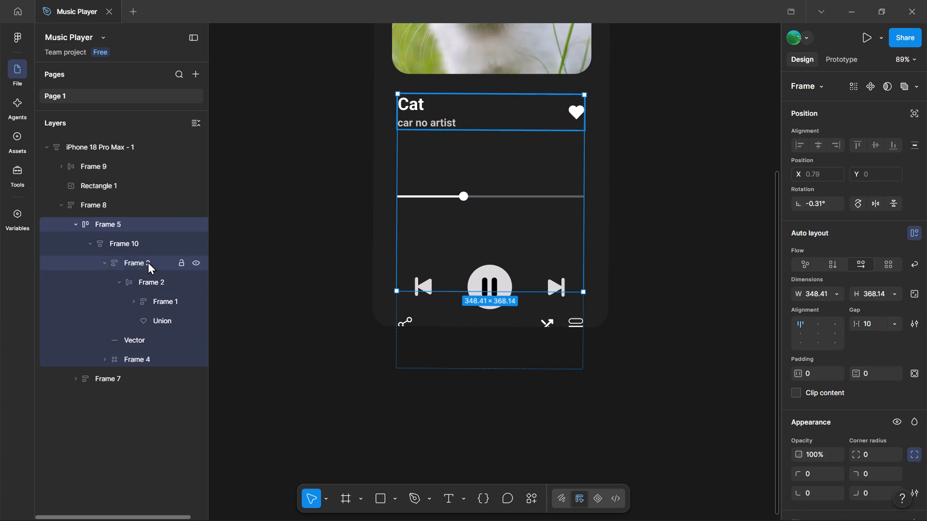
{"action": "left_click", "coordinate": [117, 374]}
{"action": "left_click_drag", "start_coordinate": [113, 373], "coordinate": [119, 360]}
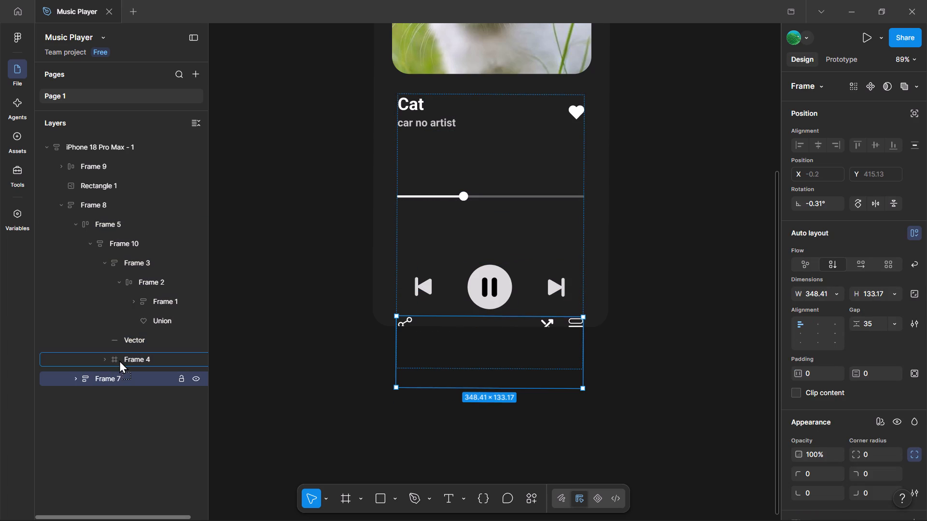
{"action": "left_click_drag", "start_coordinate": [119, 360], "coordinate": [119, 366]}
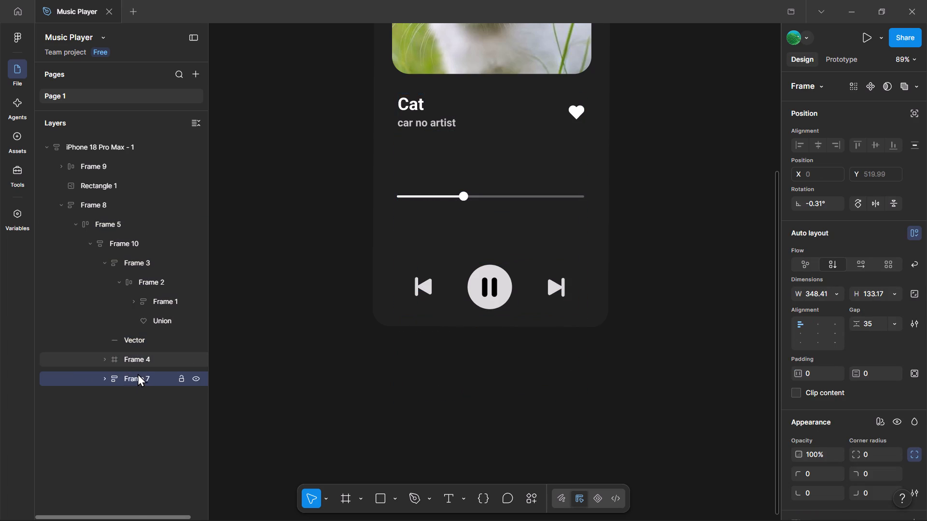
Resize Frame 5 from its bottom edge to a height of about 424.
{"action": "left_click", "coordinate": [109, 223]}
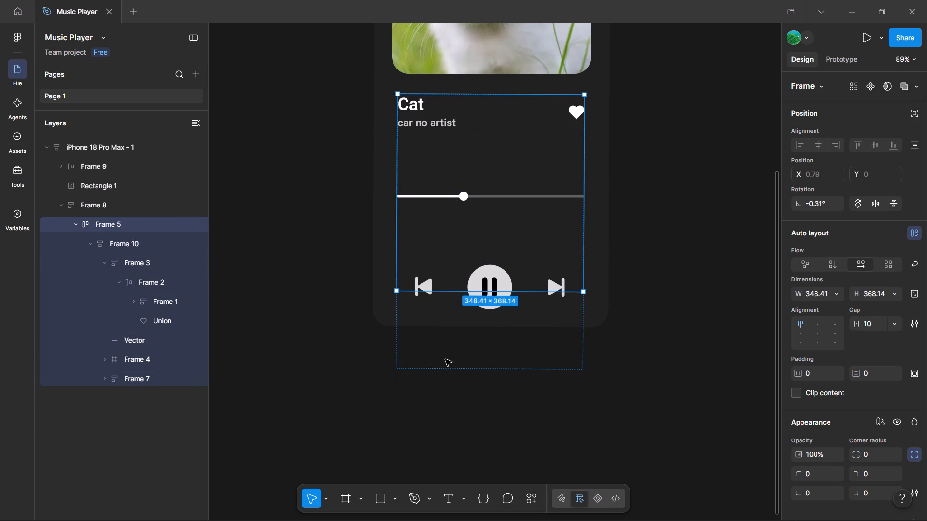
{"action": "left_click_drag", "start_coordinate": [447, 293], "coordinate": [448, 256]}
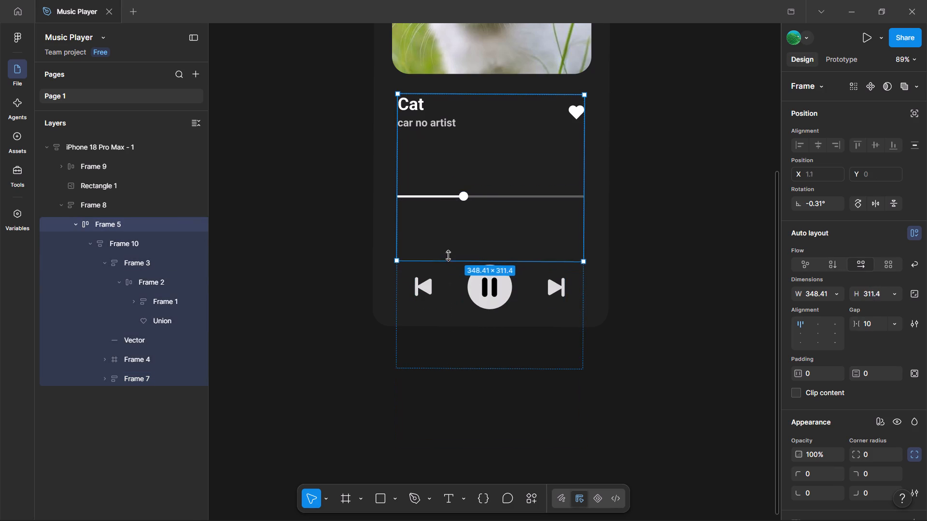
{"action": "left_click_drag", "start_coordinate": [448, 256], "coordinate": [482, 234]}
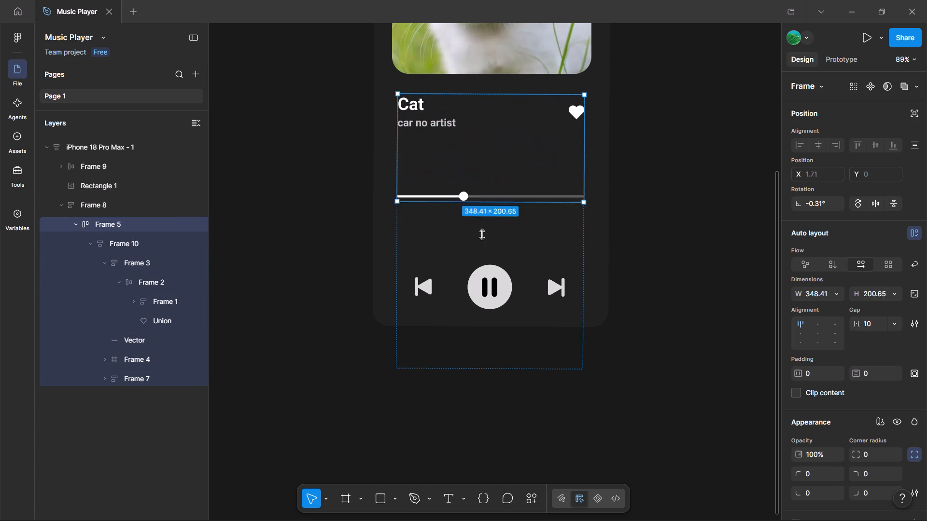
{"action": "left_click_drag", "start_coordinate": [482, 234], "coordinate": [466, 321]}
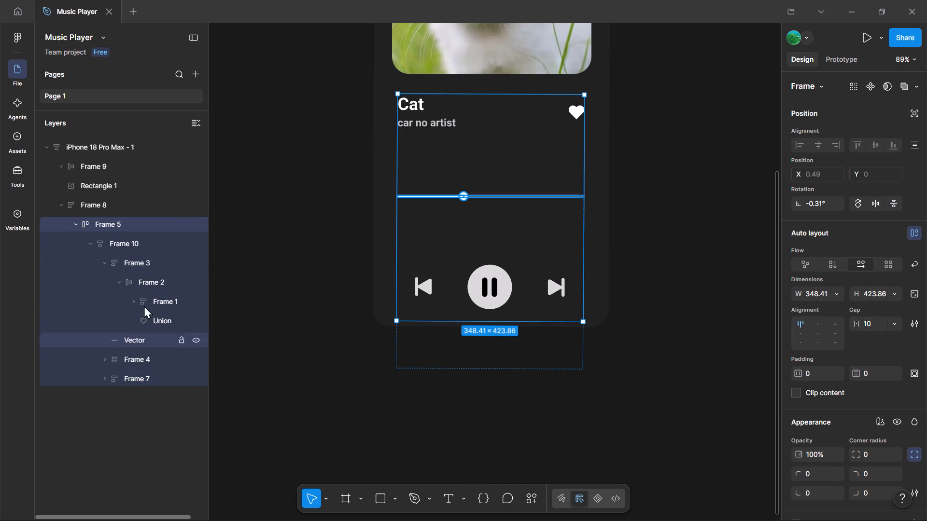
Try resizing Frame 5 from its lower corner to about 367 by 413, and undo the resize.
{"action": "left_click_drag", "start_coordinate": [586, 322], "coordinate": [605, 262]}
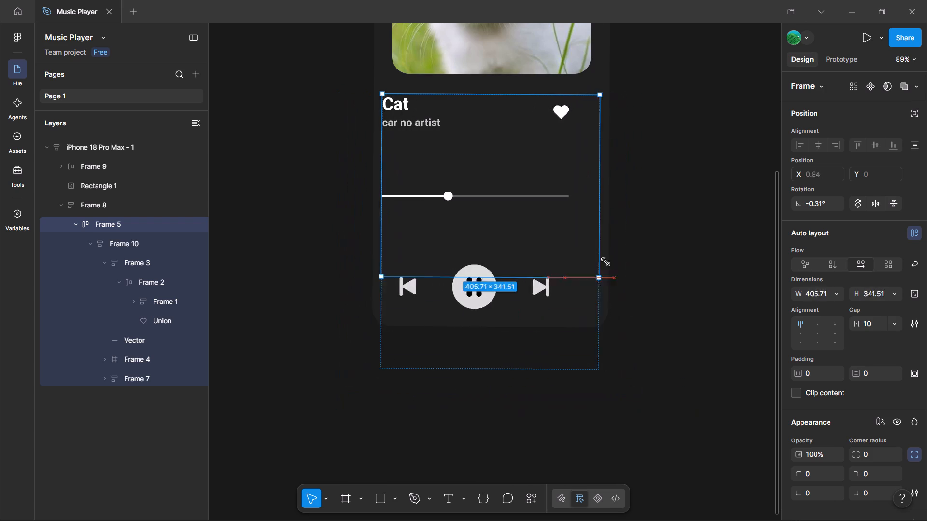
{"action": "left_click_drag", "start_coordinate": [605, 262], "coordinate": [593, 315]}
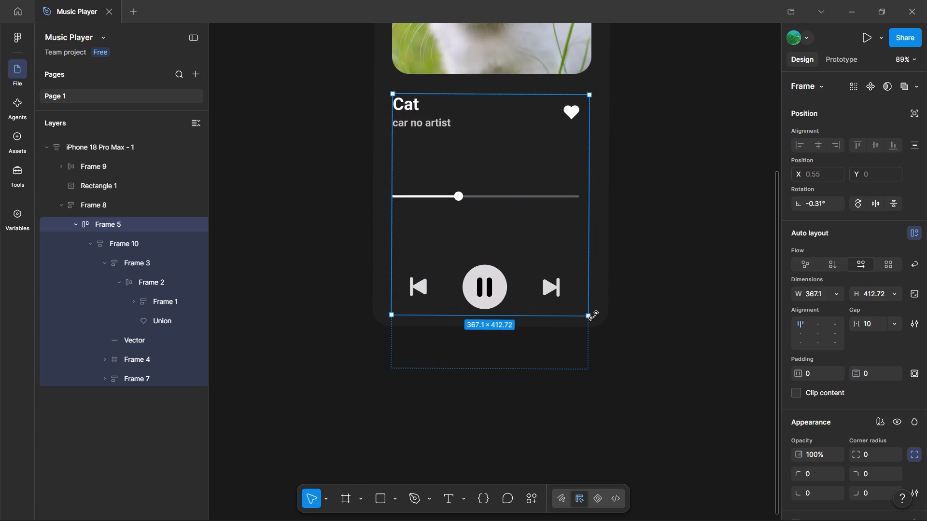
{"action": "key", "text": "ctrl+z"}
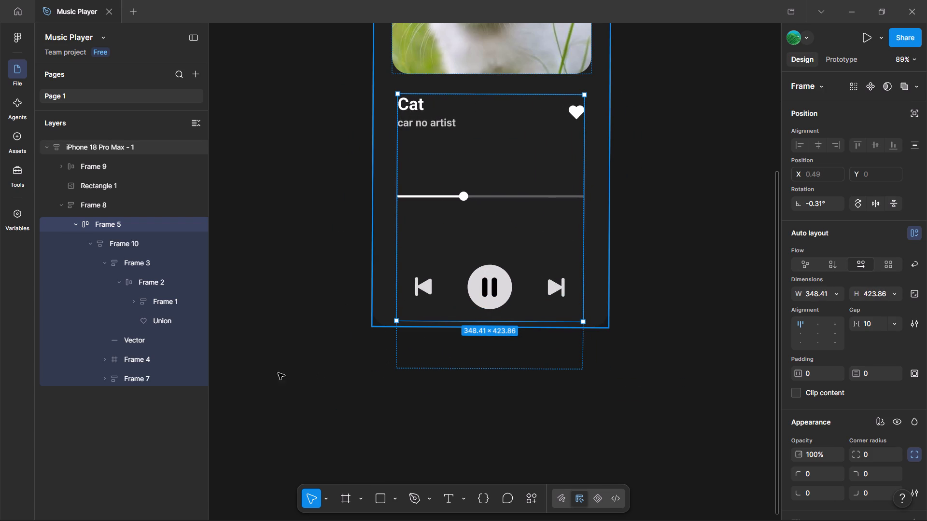
Select Frame 7 and reduce its height from its top edge to about 112.
{"action": "left_click", "coordinate": [138, 380]}
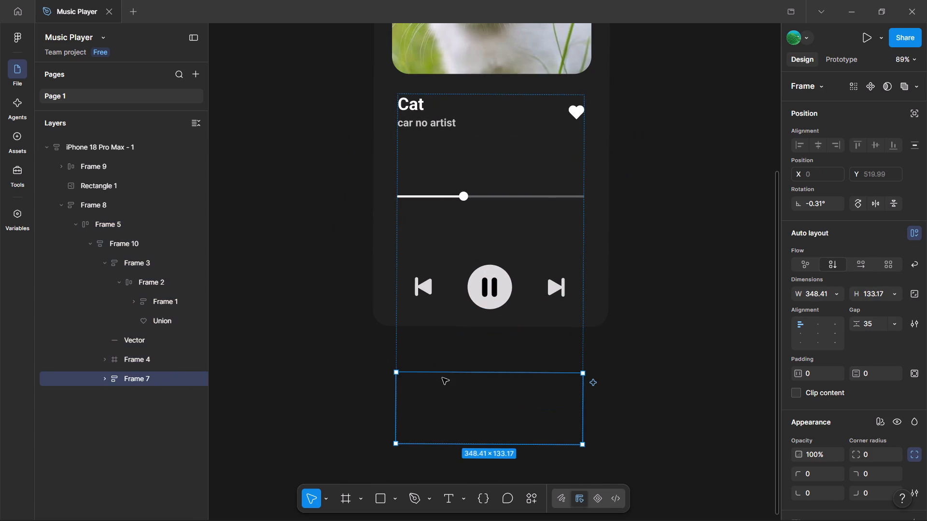
{"action": "left_click_drag", "start_coordinate": [444, 375], "coordinate": [434, 384]}
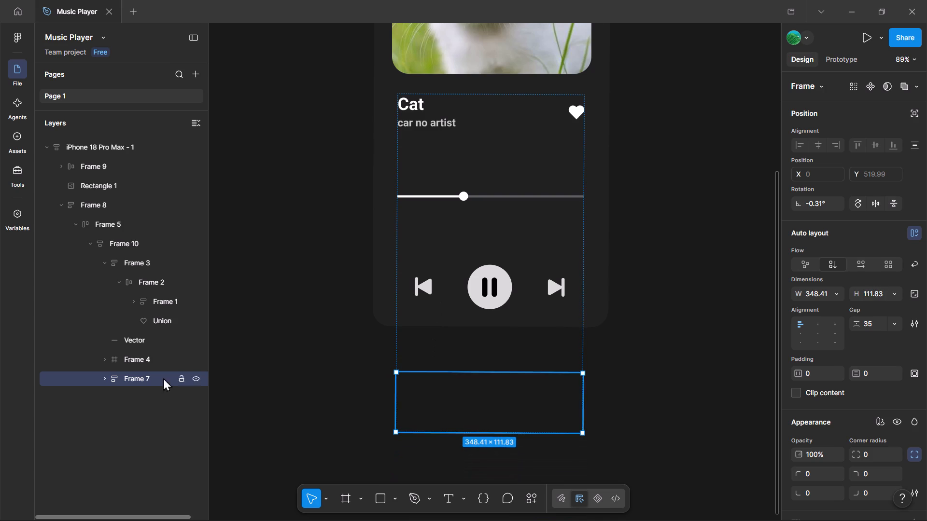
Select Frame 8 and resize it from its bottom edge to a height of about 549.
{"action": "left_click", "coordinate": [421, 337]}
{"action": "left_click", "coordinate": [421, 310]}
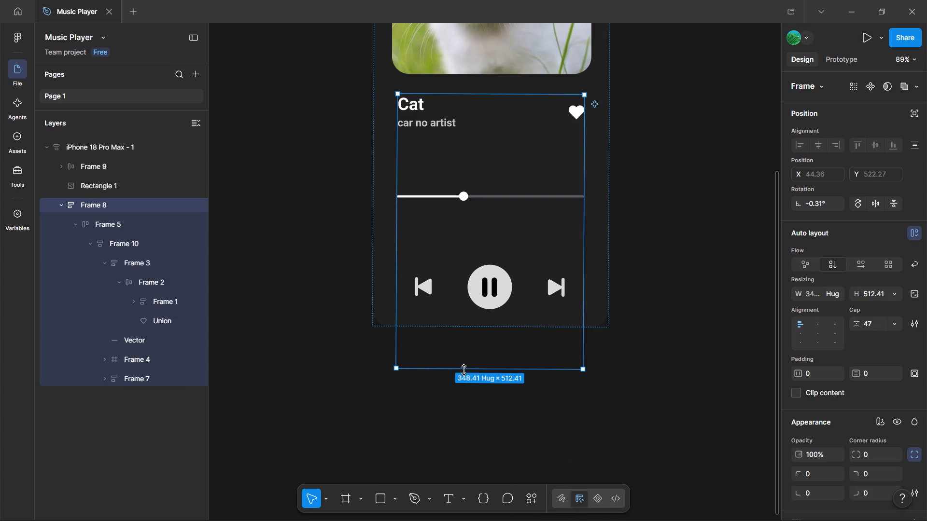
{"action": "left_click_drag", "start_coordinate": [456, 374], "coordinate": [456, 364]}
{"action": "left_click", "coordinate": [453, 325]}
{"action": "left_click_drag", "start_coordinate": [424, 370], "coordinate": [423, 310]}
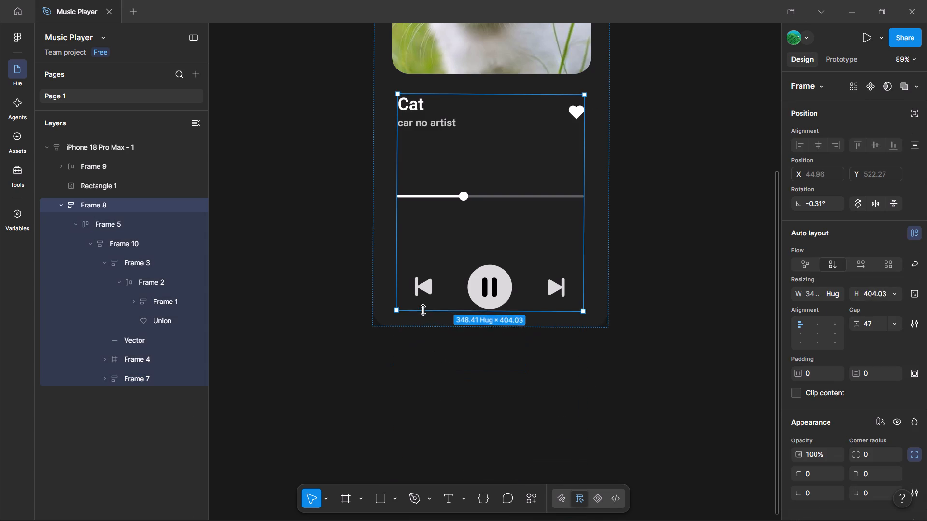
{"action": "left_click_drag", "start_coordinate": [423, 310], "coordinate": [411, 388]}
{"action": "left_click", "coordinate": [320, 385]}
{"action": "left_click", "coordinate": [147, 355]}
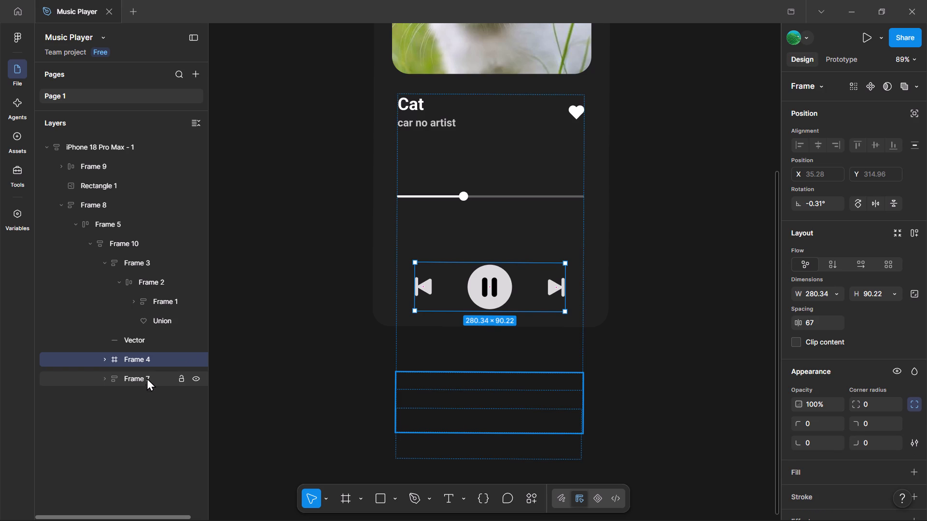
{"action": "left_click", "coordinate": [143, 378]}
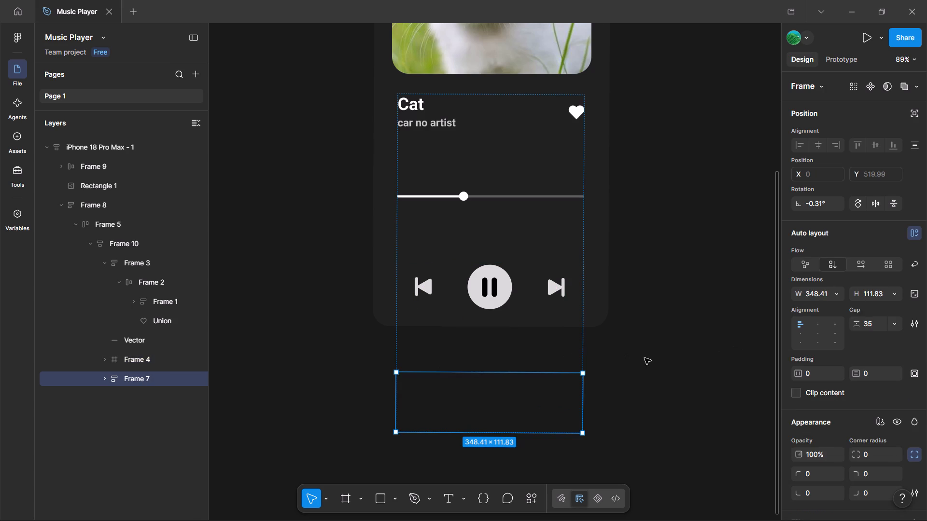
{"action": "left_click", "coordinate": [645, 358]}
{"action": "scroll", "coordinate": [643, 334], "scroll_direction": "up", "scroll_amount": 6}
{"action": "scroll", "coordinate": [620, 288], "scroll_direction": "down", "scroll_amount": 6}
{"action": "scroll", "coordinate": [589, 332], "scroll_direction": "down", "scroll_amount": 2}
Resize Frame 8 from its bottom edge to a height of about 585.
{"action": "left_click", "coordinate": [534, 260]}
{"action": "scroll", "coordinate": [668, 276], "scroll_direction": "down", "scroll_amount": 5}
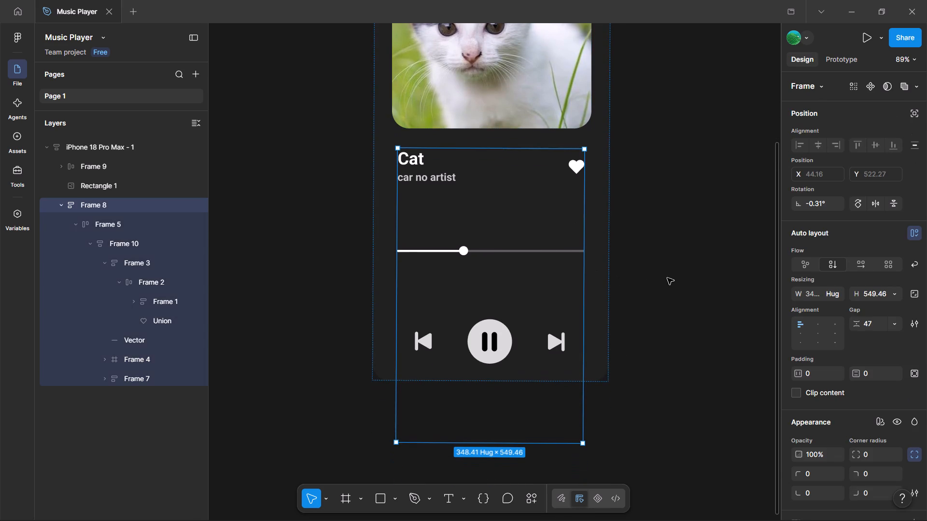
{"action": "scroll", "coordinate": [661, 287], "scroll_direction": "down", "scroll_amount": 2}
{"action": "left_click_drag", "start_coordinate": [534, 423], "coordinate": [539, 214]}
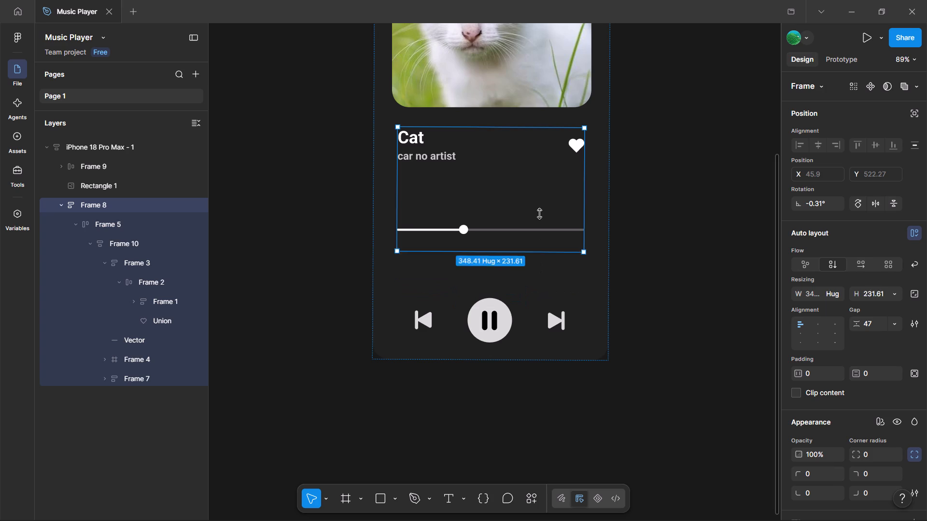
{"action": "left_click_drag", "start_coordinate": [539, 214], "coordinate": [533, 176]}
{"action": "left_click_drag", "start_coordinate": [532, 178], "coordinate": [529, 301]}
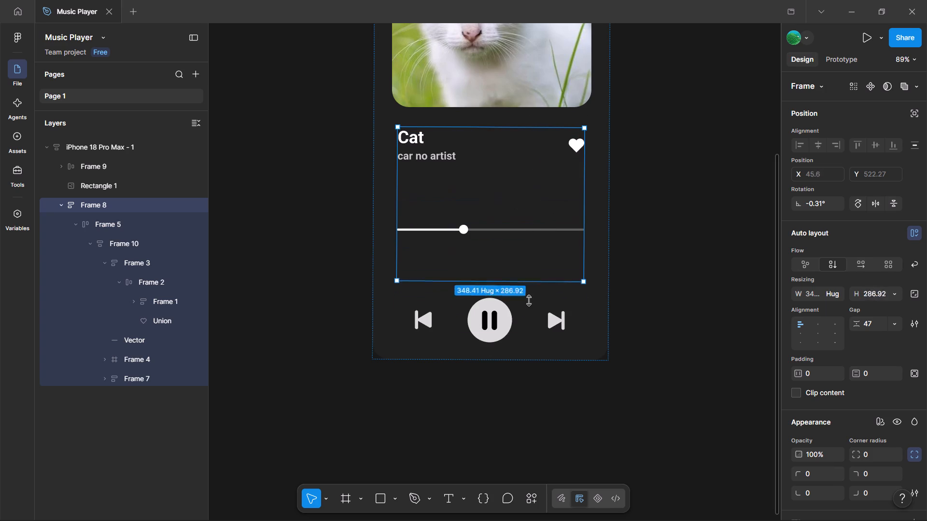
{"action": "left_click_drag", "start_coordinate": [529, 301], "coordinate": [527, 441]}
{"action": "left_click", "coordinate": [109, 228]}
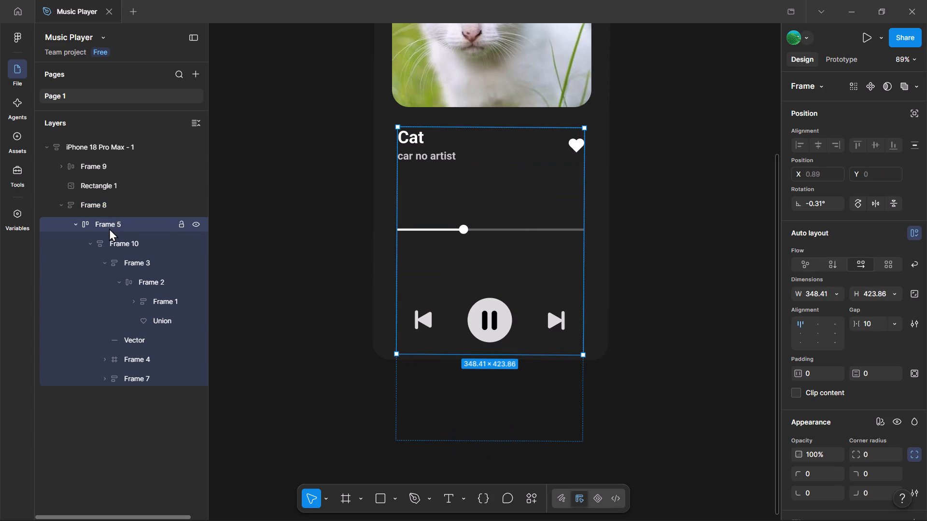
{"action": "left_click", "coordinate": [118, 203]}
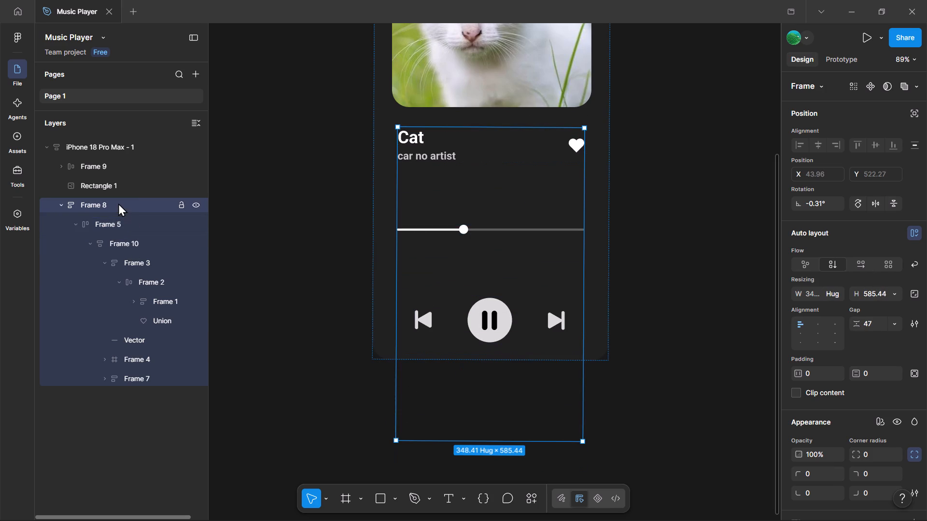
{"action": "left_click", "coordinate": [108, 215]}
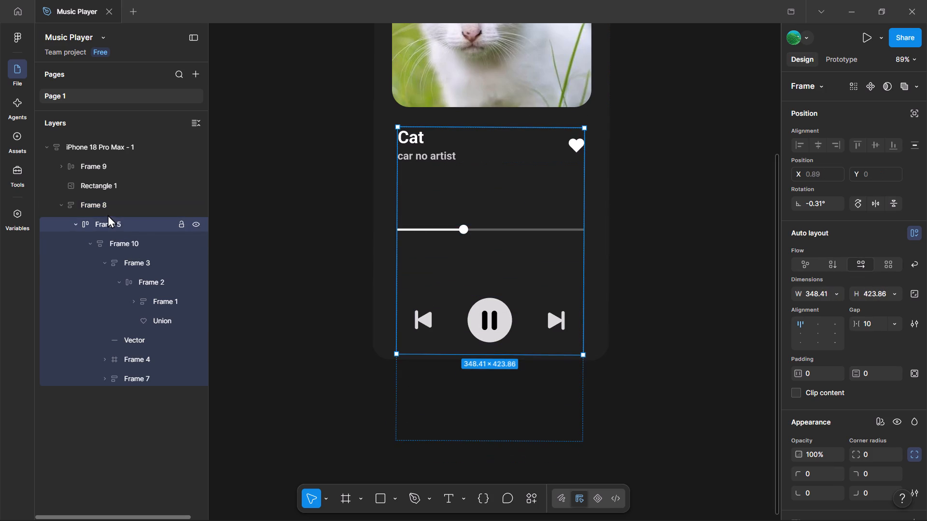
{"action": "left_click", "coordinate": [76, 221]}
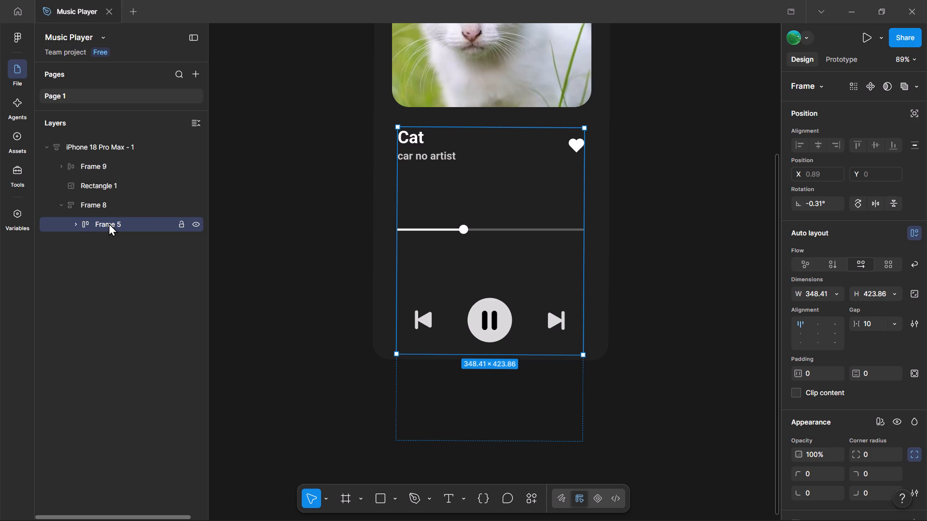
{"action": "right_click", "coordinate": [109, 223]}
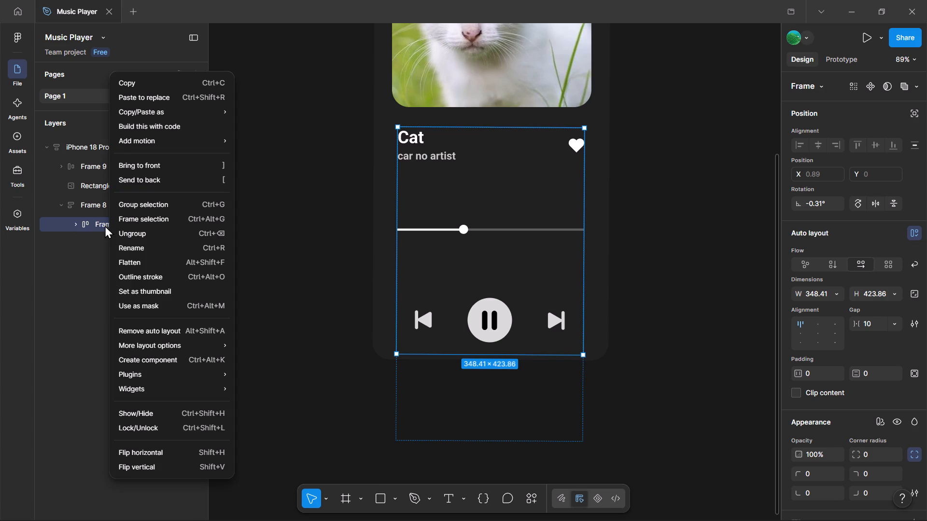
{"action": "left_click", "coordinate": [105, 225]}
Ungroup Frame 8 so that Frame 5 sits directly inside the iPhone 18 Pro Max - 1 frame.
{"action": "left_click", "coordinate": [98, 206]}
{"action": "right_click", "coordinate": [101, 203]}
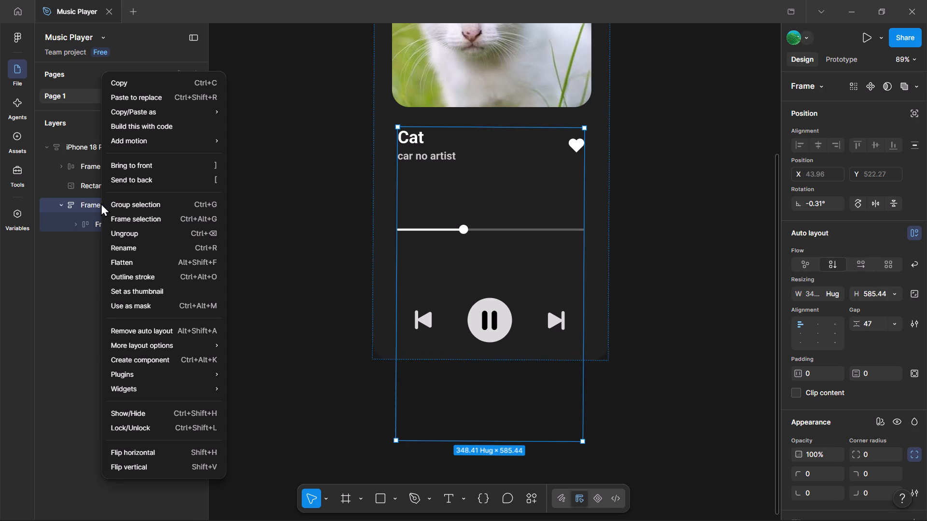
{"action": "left_click", "coordinate": [125, 228]}
{"action": "left_click", "coordinate": [116, 203]}
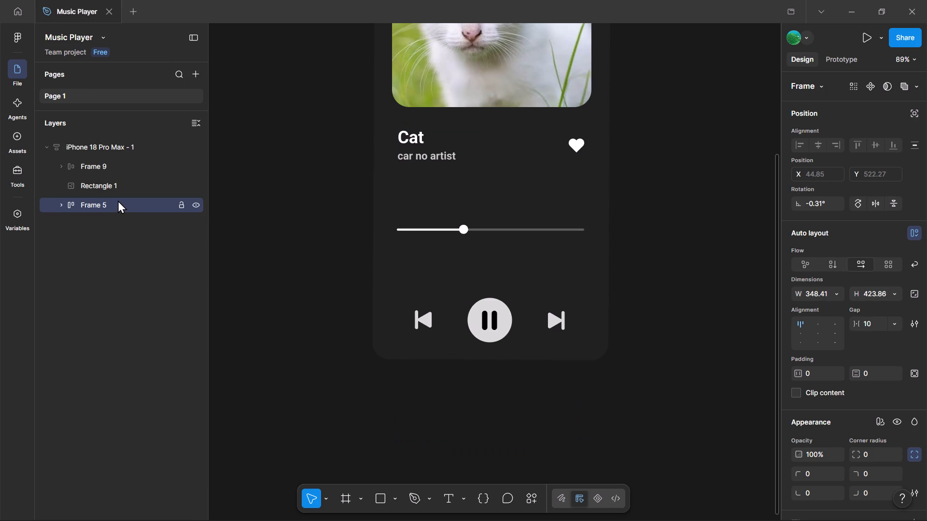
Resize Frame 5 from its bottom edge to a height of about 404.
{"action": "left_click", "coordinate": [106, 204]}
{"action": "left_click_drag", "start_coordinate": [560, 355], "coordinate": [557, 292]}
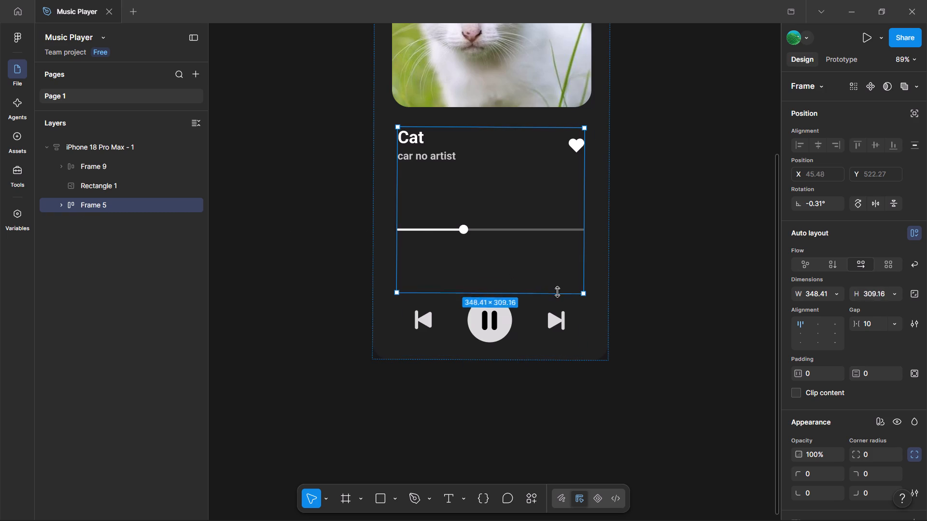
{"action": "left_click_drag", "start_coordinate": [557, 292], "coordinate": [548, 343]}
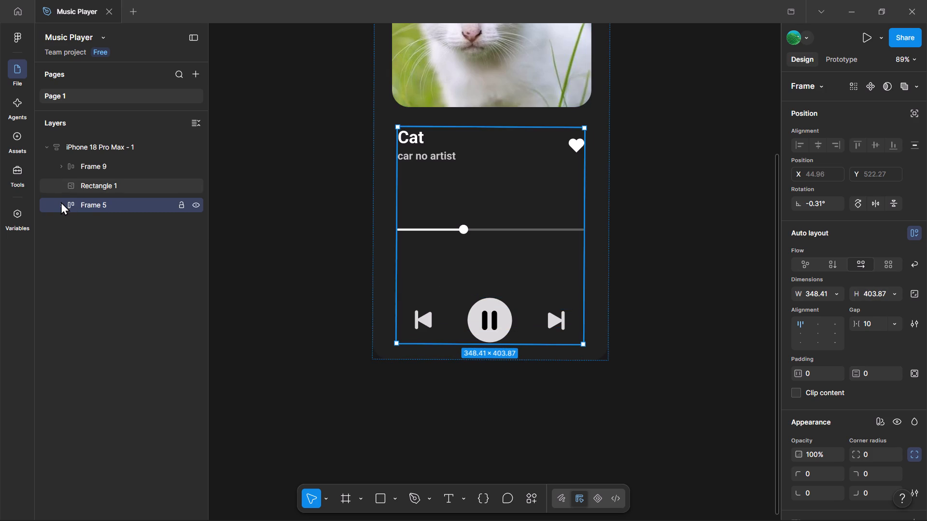
Ungroup Frame 5 so that Frame 10 sits directly inside the iPhone 18 Pro Max - 1 frame.
{"action": "left_click", "coordinate": [61, 202]}
{"action": "left_click", "coordinate": [104, 222]}
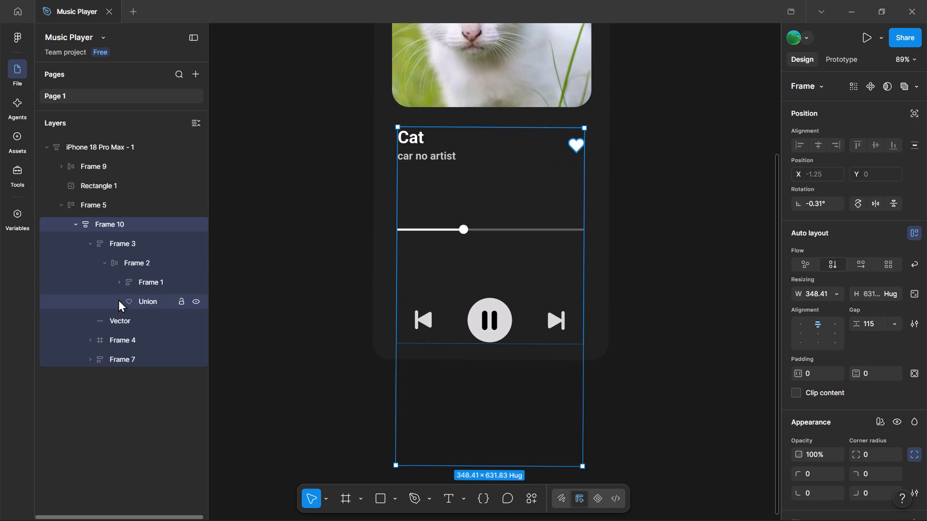
{"action": "left_click", "coordinate": [87, 207]}
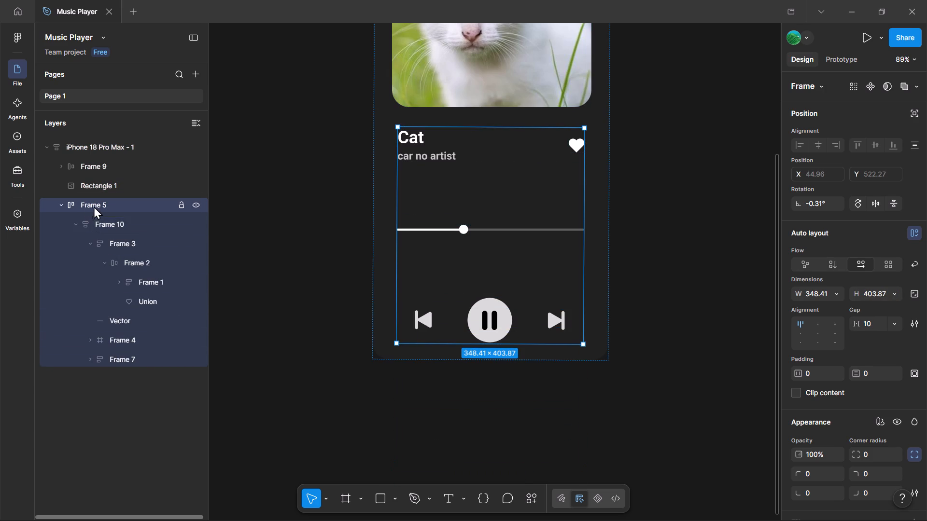
{"action": "right_click", "coordinate": [94, 206]}
{"action": "left_click", "coordinate": [133, 235]}
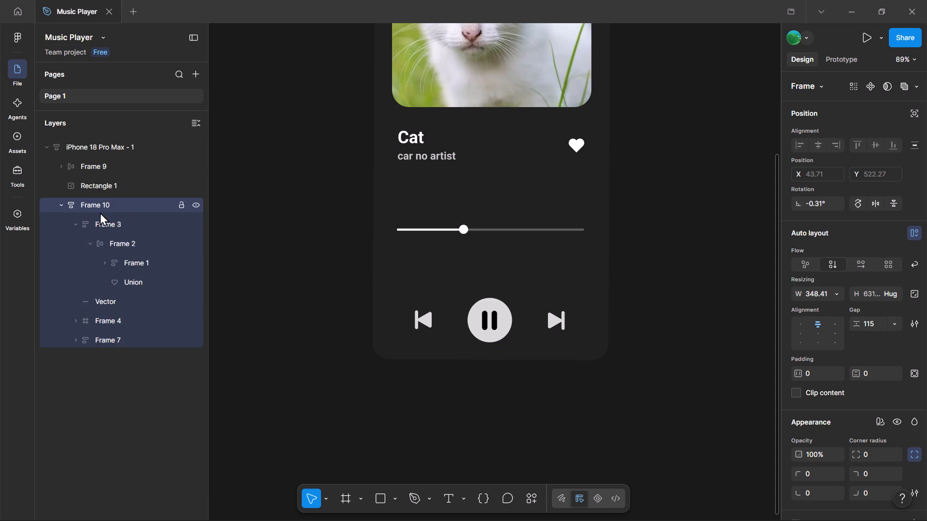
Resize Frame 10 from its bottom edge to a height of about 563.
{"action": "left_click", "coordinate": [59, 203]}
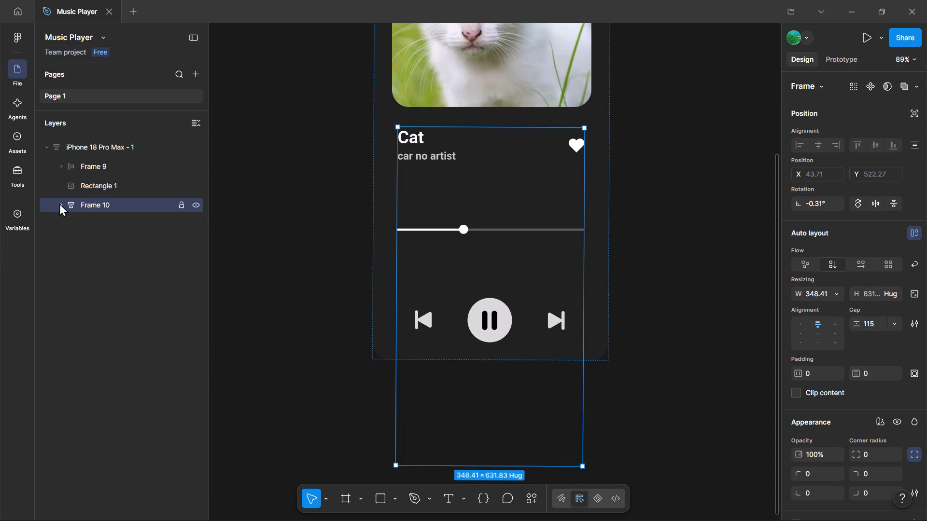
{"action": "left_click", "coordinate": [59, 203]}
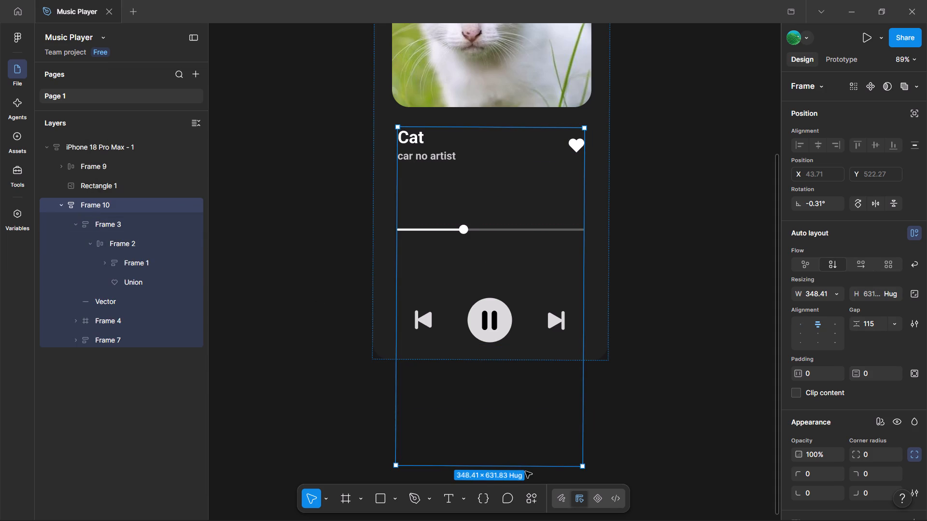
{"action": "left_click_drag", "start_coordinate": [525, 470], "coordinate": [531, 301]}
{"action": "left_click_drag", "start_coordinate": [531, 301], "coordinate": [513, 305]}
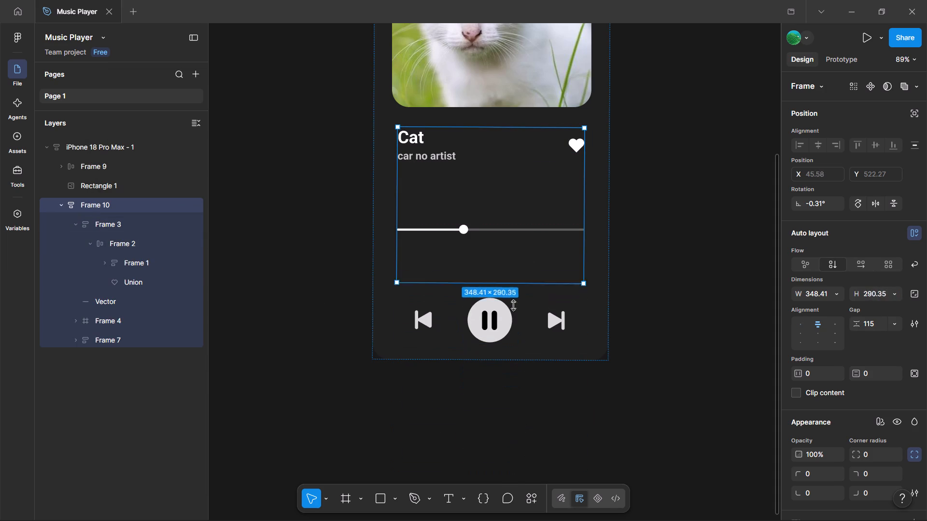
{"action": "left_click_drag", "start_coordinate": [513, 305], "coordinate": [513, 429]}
Ungroup Frame 10 so Frame 3, Vector, Frame 4 and Frame 7 become direct children of the phone frame.
{"action": "right_click", "coordinate": [100, 207]}
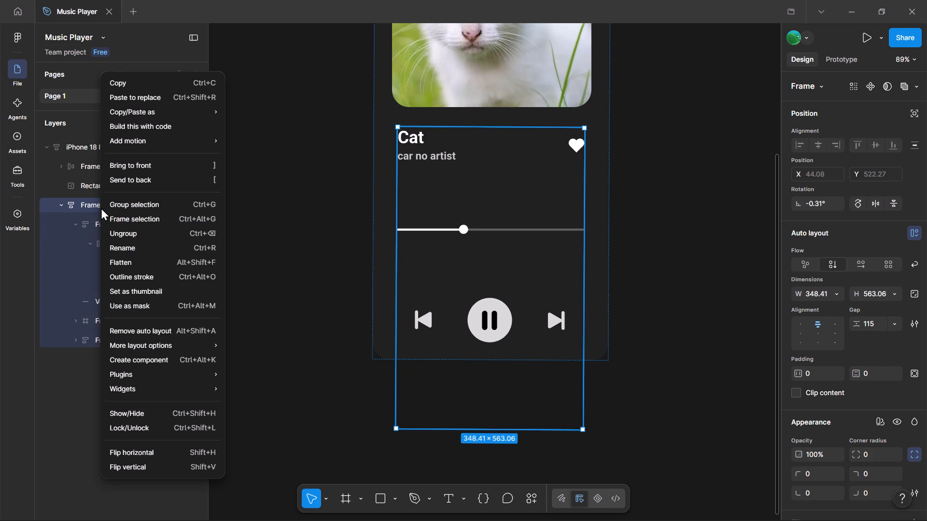
{"action": "left_click", "coordinate": [134, 235]}
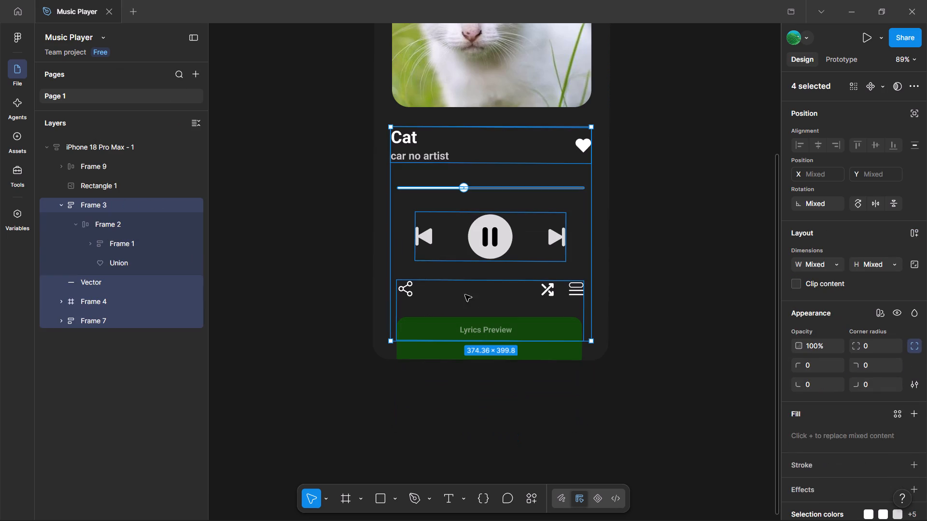
{"action": "left_click", "coordinate": [679, 359]}
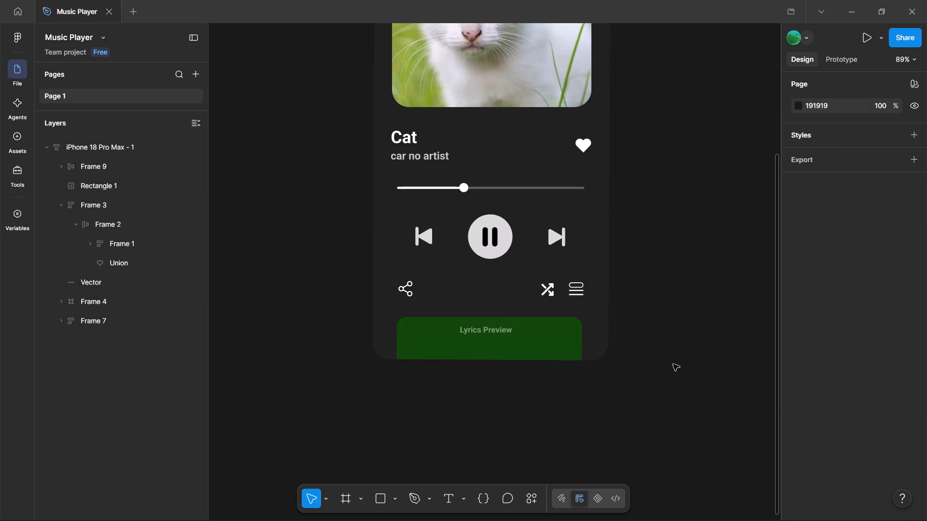
Examine the spacing of the cover image, title, progress bar, playback controls and lyrics preview on the phone screen.
{"action": "scroll", "coordinate": [684, 340], "scroll_direction": "up", "scroll_amount": 7}
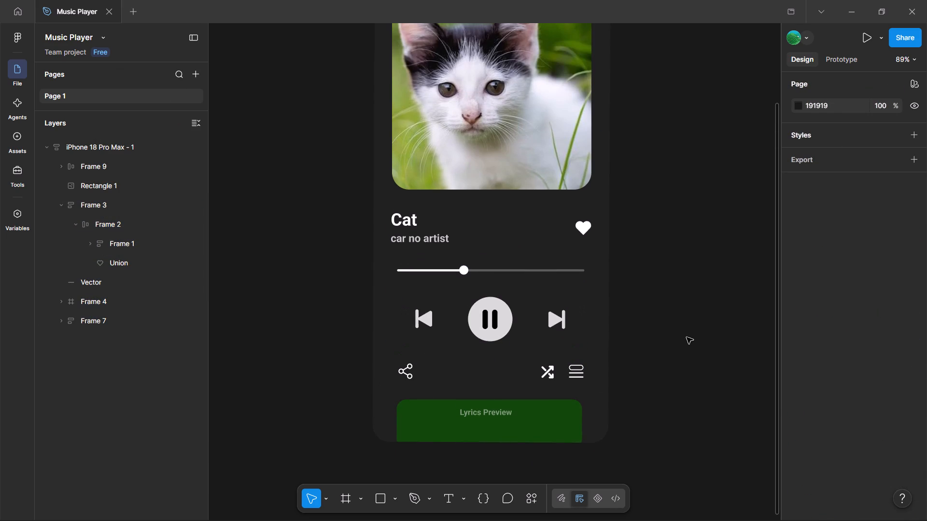
{"action": "scroll", "coordinate": [687, 337], "scroll_direction": "down", "scroll_amount": 2}
{"action": "scroll", "coordinate": [687, 337], "scroll_direction": "up", "scroll_amount": 2}
{"action": "scroll", "coordinate": [687, 337], "scroll_direction": "down", "scroll_amount": 1}
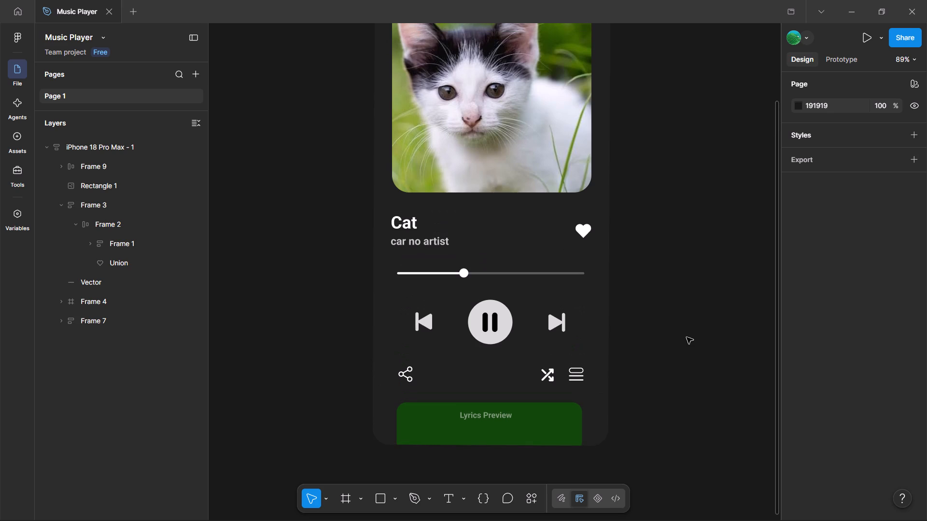
{"action": "scroll", "coordinate": [687, 337], "scroll_direction": "down", "scroll_amount": 1}
{"action": "scroll", "coordinate": [687, 337], "scroll_direction": "up", "scroll_amount": 5}
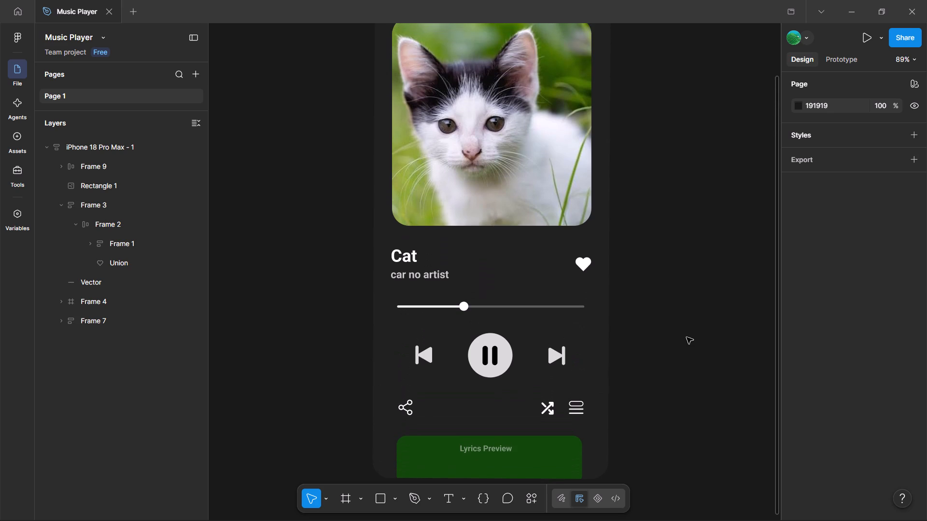
{"action": "scroll", "coordinate": [687, 337], "scroll_direction": "down", "scroll_amount": 5}
{"action": "scroll", "coordinate": [459, 227], "scroll_direction": "down", "scroll_amount": 1}
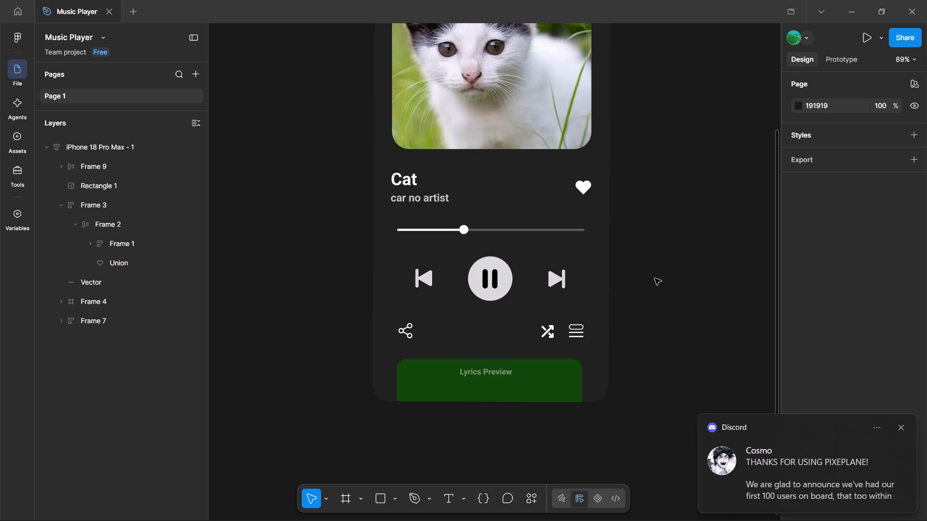
{"action": "scroll", "coordinate": [655, 278], "scroll_direction": "up", "scroll_amount": 7}
{"action": "scroll", "coordinate": [655, 278], "scroll_direction": "down", "scroll_amount": 4}
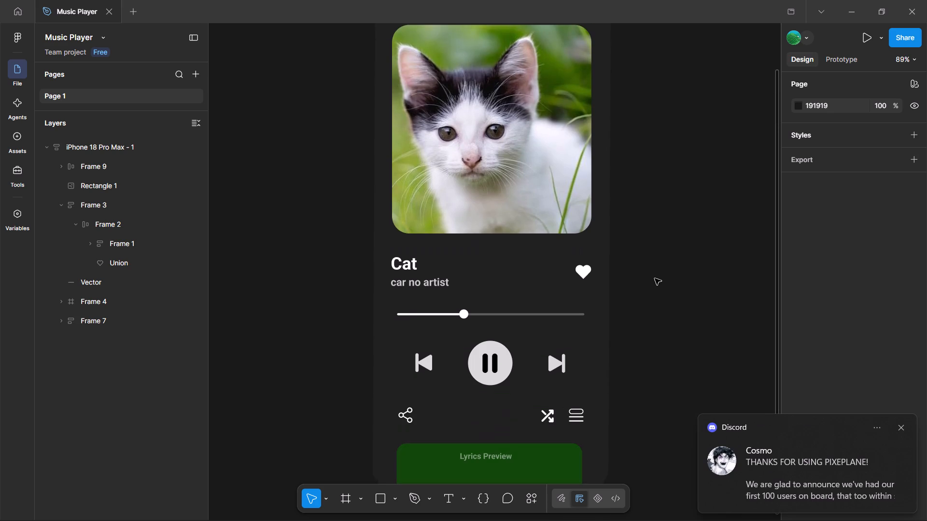
{"action": "scroll", "coordinate": [655, 278], "scroll_direction": "down", "scroll_amount": 4, "text": "ctrl"}
{"action": "middle_click_drag", "start_coordinate": [674, 301], "coordinate": [628, 290]}
{"action": "middle_click_drag", "start_coordinate": [631, 290], "coordinate": [652, 274]}
{"action": "scroll", "coordinate": [642, 281], "scroll_direction": "up", "scroll_amount": 4, "text": "ctrl"}
{"action": "middle_click_drag", "start_coordinate": [637, 281], "coordinate": [676, 278]}
{"action": "scroll", "coordinate": [658, 269], "scroll_direction": "up", "scroll_amount": 4, "text": "ctrl"}
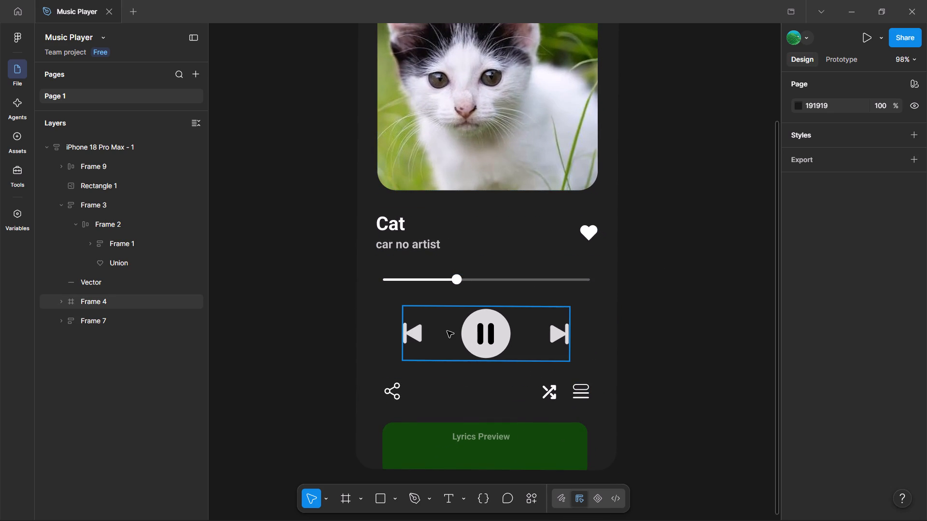
Apply auto layout to Frame 4, which holds the playback controls.
{"action": "left_click", "coordinate": [447, 331]}
{"action": "left_click", "coordinate": [913, 231]}
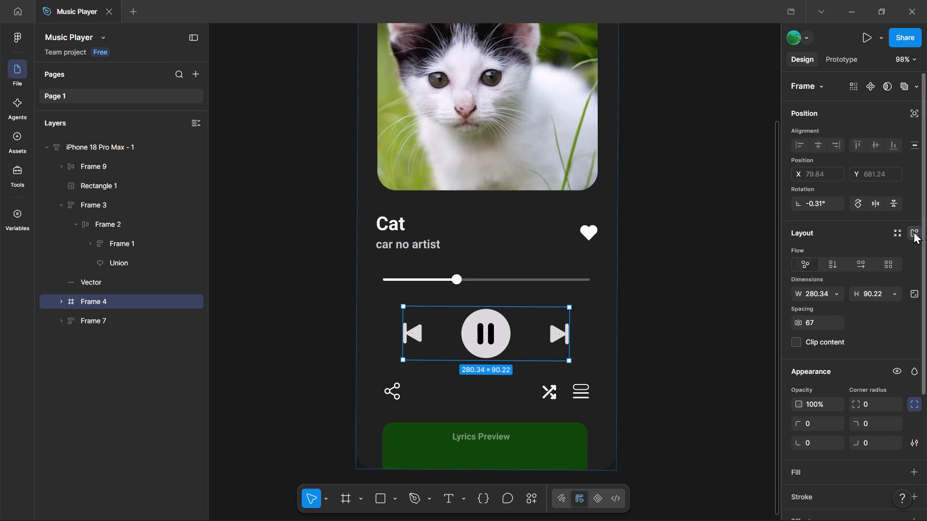
{"action": "left_click", "coordinate": [651, 255]}
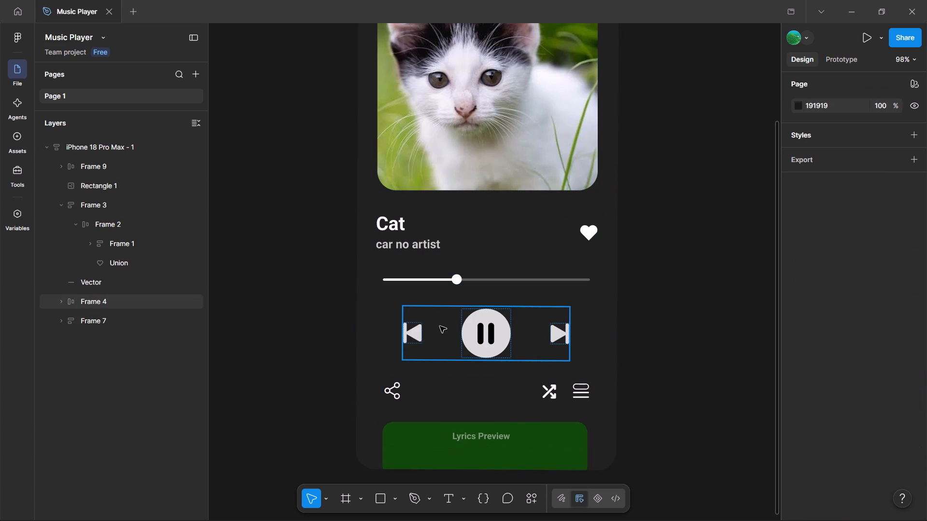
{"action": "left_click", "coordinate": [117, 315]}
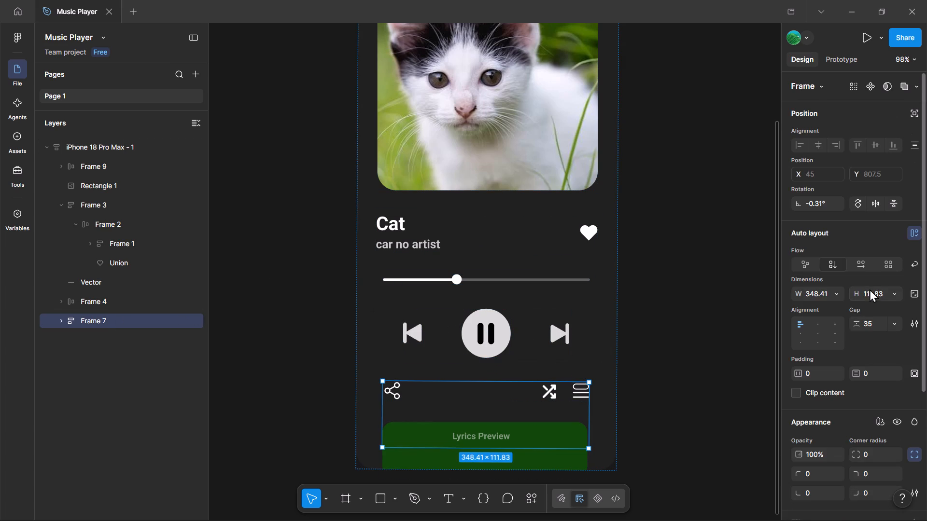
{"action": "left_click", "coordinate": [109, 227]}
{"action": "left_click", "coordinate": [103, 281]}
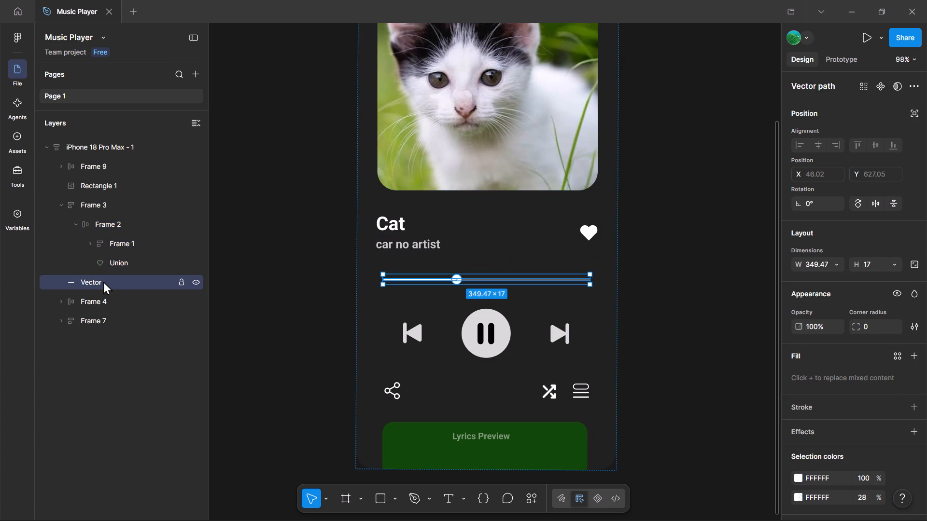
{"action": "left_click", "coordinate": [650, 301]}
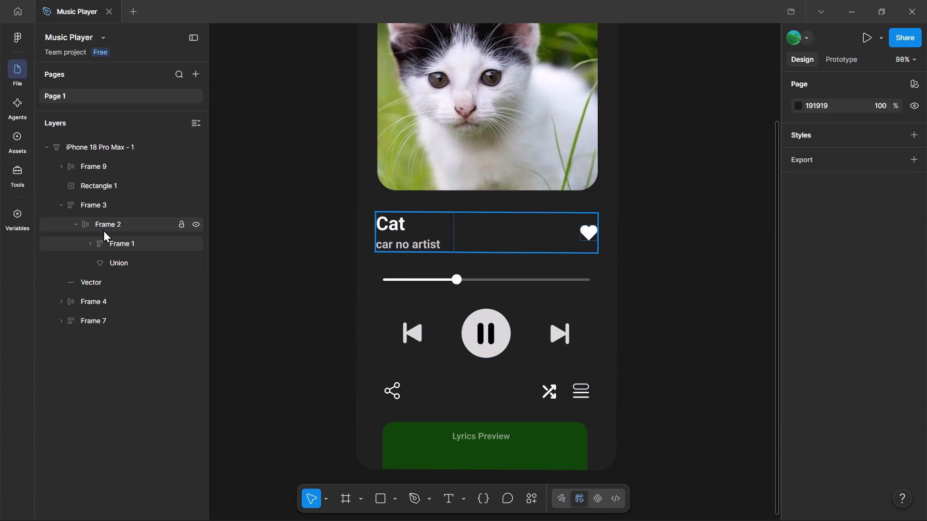
Ungroup Frame 3 so that Frame 2, holding the title and heart, sits directly in the phone frame.
{"action": "left_click", "coordinate": [100, 206]}
{"action": "right_click", "coordinate": [103, 203]}
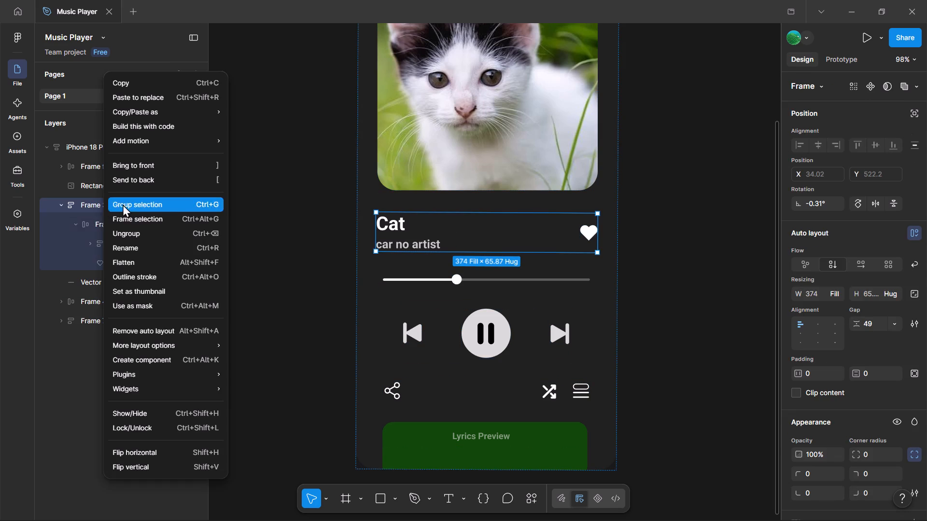
{"action": "left_click", "coordinate": [143, 233]}
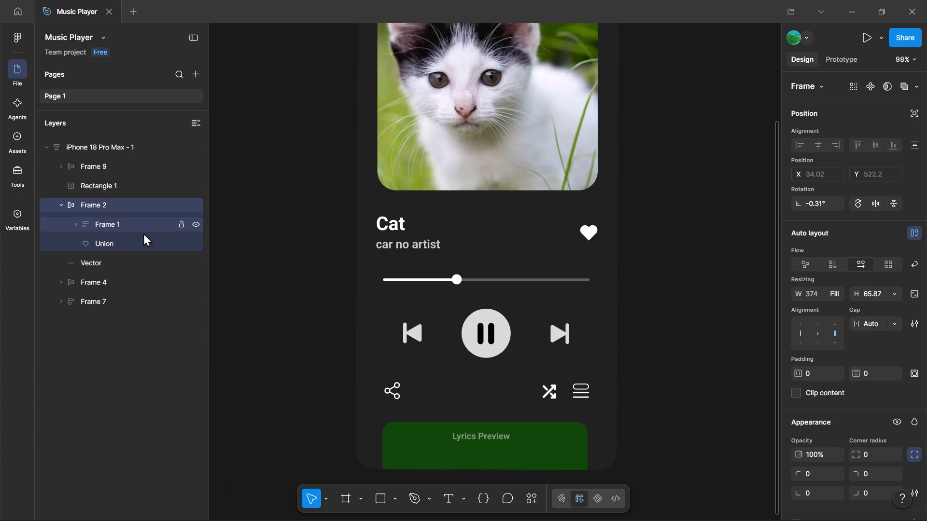
{"action": "left_click", "coordinate": [231, 249]}
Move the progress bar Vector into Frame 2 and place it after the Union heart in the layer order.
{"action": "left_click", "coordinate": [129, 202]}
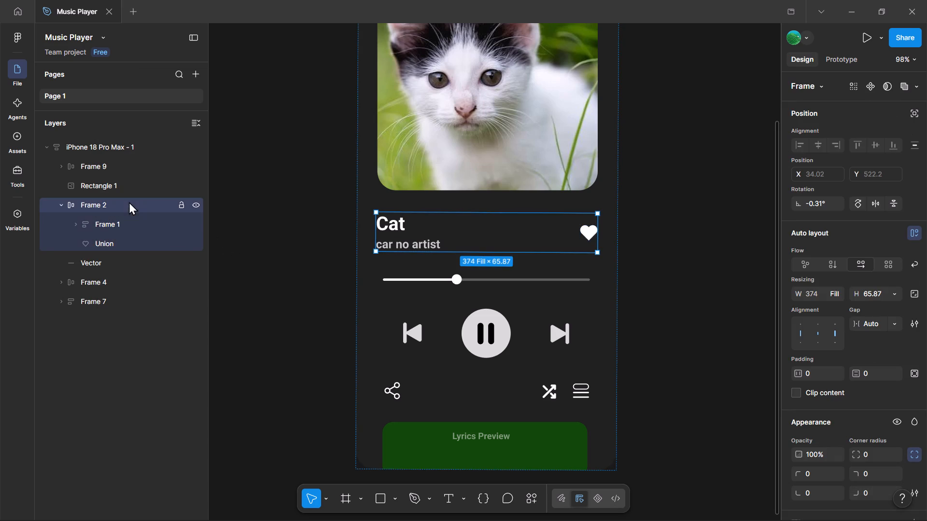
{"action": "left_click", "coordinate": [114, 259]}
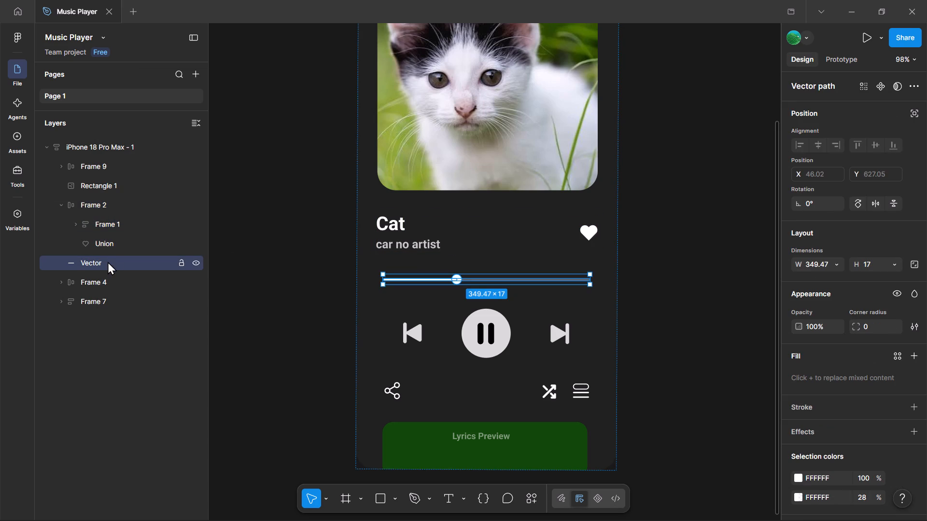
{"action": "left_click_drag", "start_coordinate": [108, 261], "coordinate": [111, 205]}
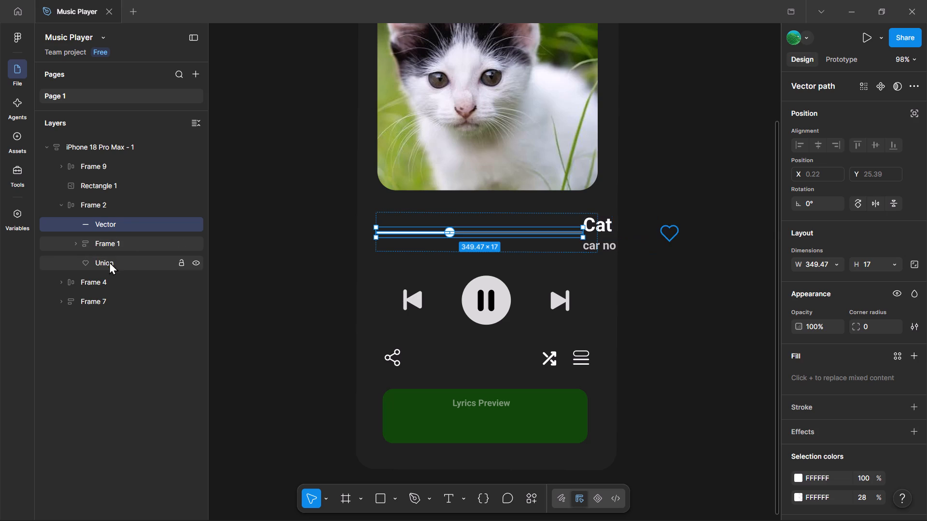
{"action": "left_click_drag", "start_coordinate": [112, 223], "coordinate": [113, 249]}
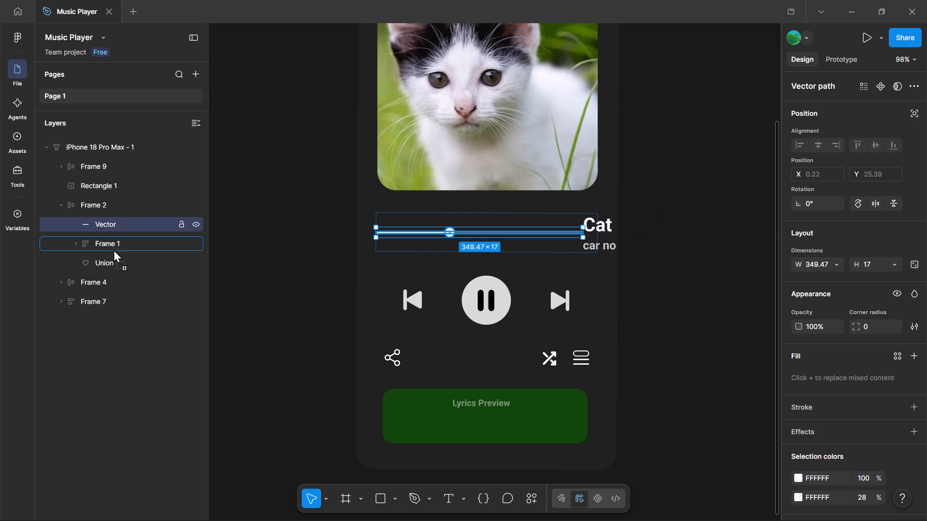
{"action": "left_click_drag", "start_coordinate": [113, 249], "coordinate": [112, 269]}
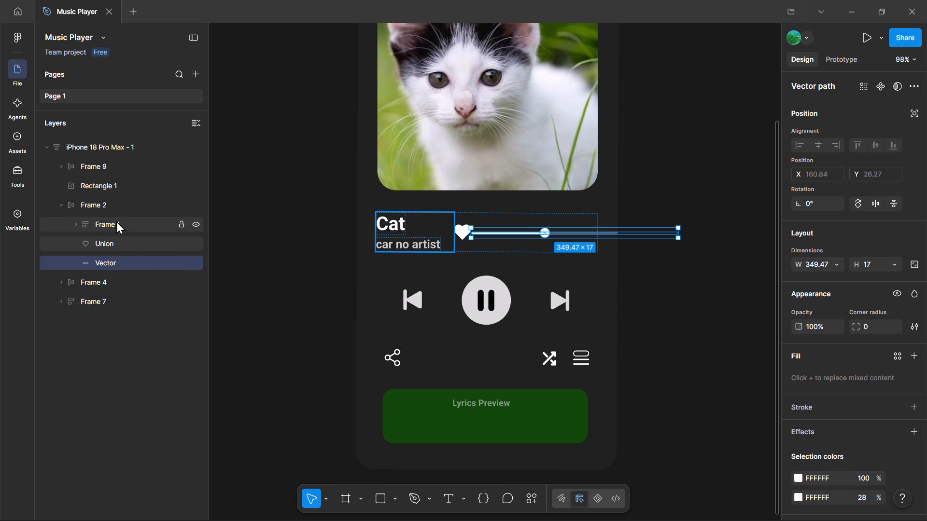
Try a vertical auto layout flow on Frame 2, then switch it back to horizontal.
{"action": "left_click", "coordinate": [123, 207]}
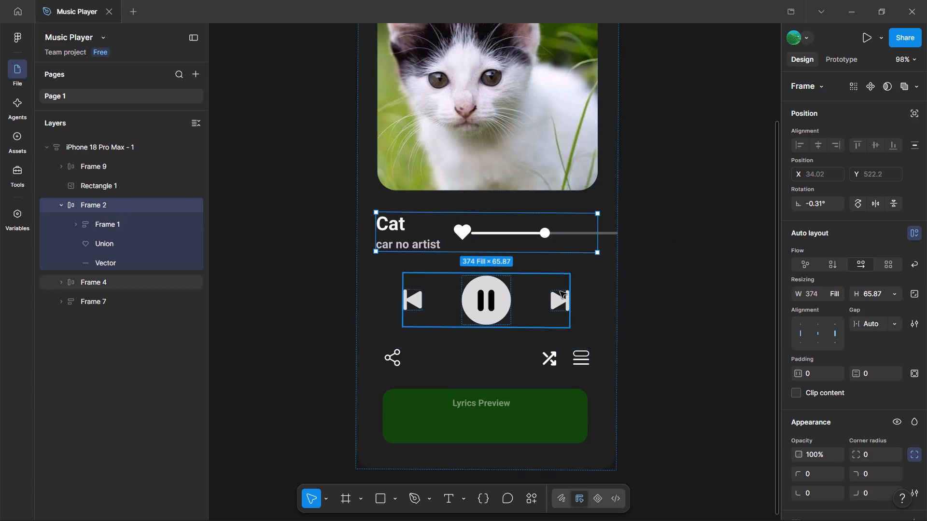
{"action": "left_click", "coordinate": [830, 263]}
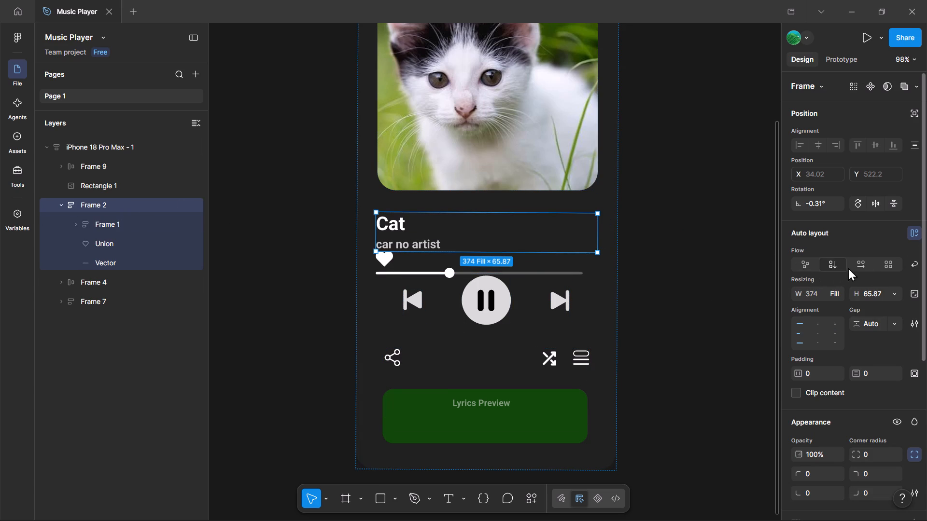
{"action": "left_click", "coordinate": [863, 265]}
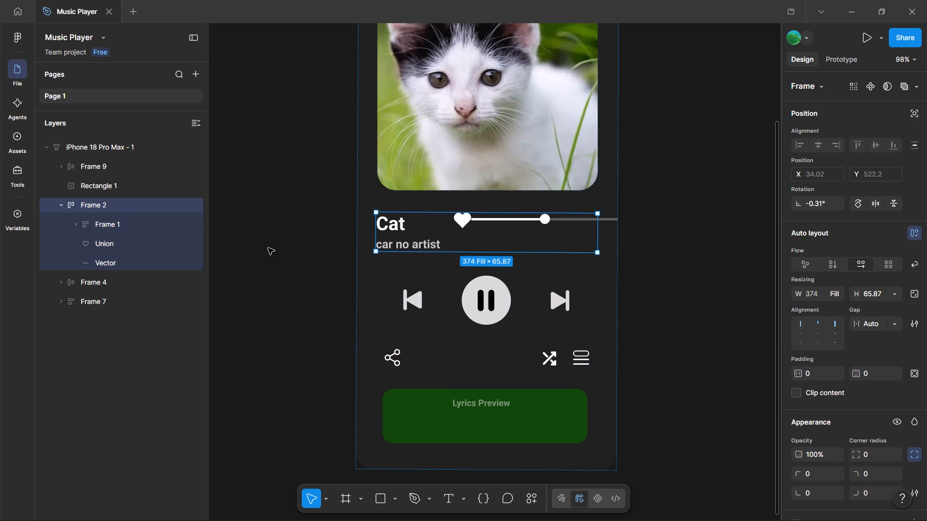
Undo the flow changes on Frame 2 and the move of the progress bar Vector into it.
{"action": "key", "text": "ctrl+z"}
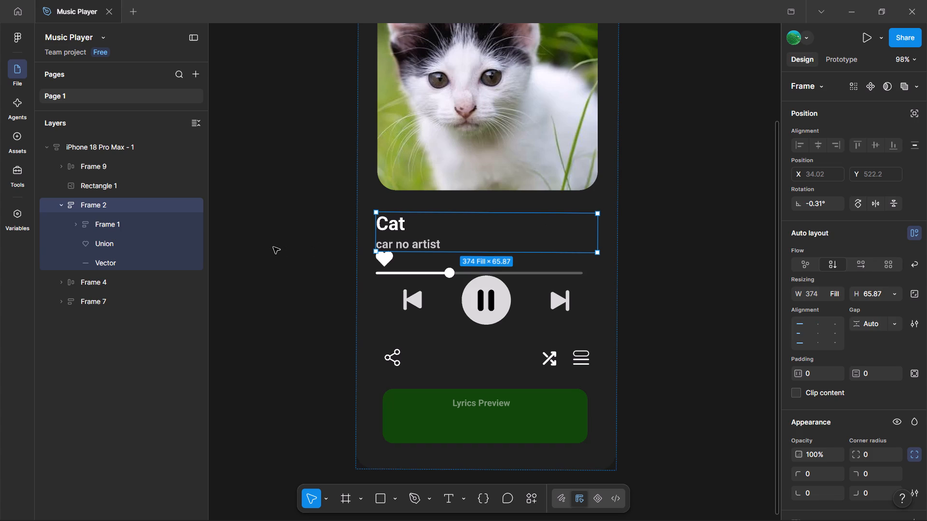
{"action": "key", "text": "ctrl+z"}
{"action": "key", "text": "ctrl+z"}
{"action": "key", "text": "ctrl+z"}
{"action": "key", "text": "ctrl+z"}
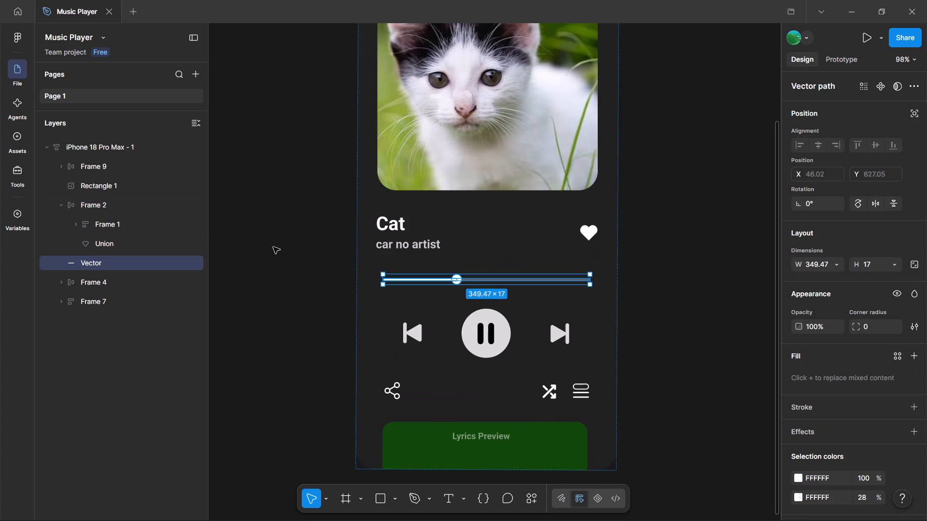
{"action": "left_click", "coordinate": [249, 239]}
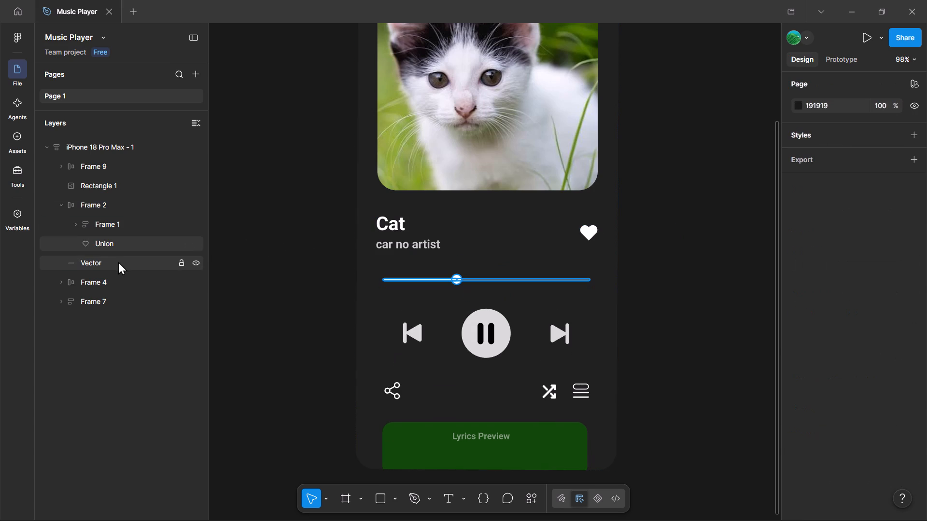
Wrap Frame 1 and the Union heart together in a new auto layout frame inside Frame 2.
{"action": "left_click", "coordinate": [118, 261]}
{"action": "left_click", "coordinate": [121, 239]}
{"action": "left_click", "coordinate": [126, 227]}
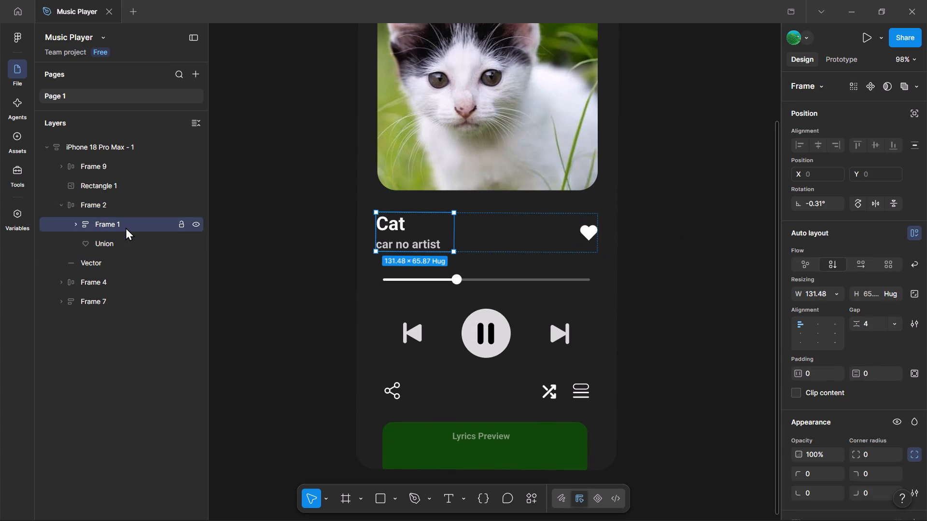
{"action": "left_click", "coordinate": [118, 239]}
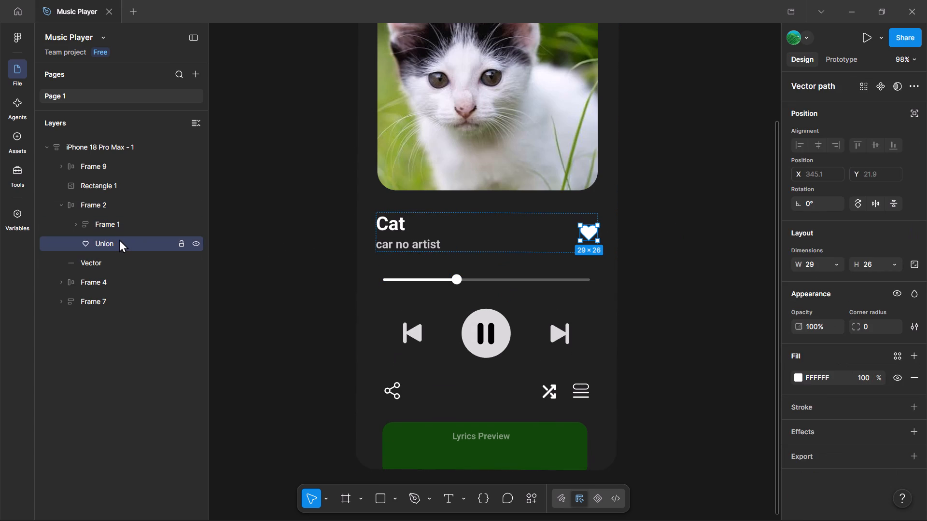
{"action": "left_click", "coordinate": [131, 227], "text": "ctrl"}
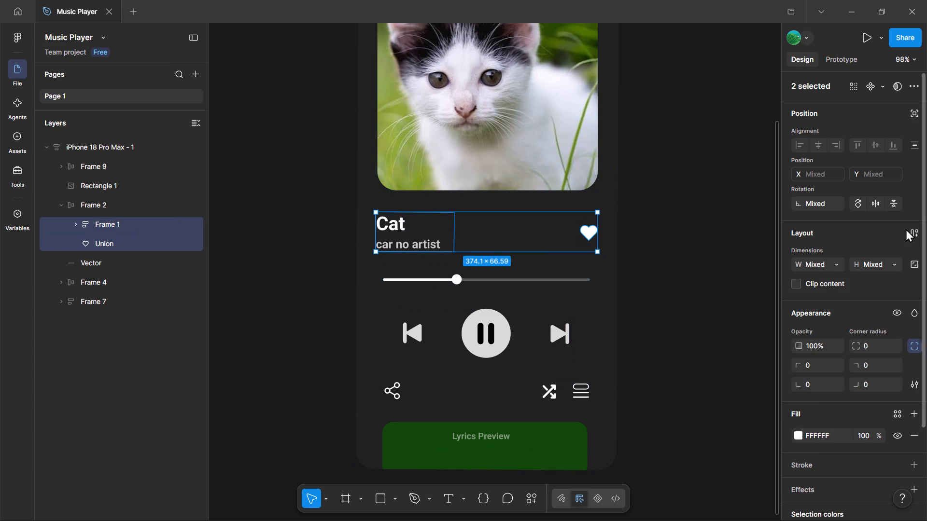
{"action": "left_click", "coordinate": [913, 226]}
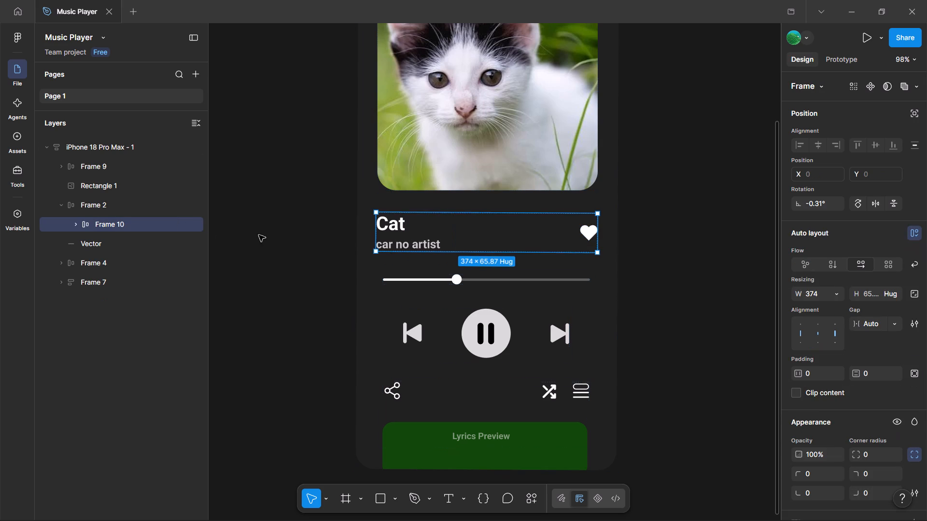
Move the progress bar Vector into Frame 2, directly after the nested title-and-heart frame.
{"action": "left_click", "coordinate": [108, 245]}
{"action": "left_click_drag", "start_coordinate": [111, 242], "coordinate": [111, 235]}
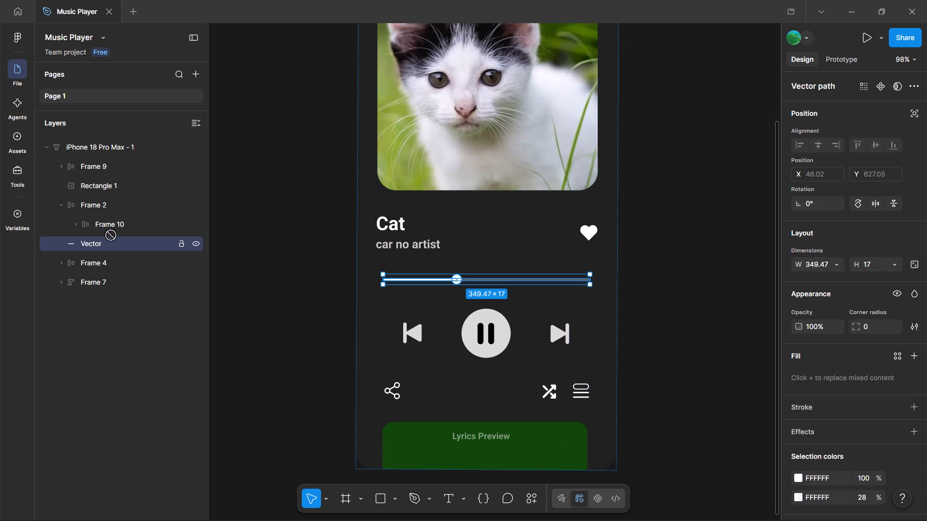
{"action": "left_click_drag", "start_coordinate": [111, 235], "coordinate": [113, 230]}
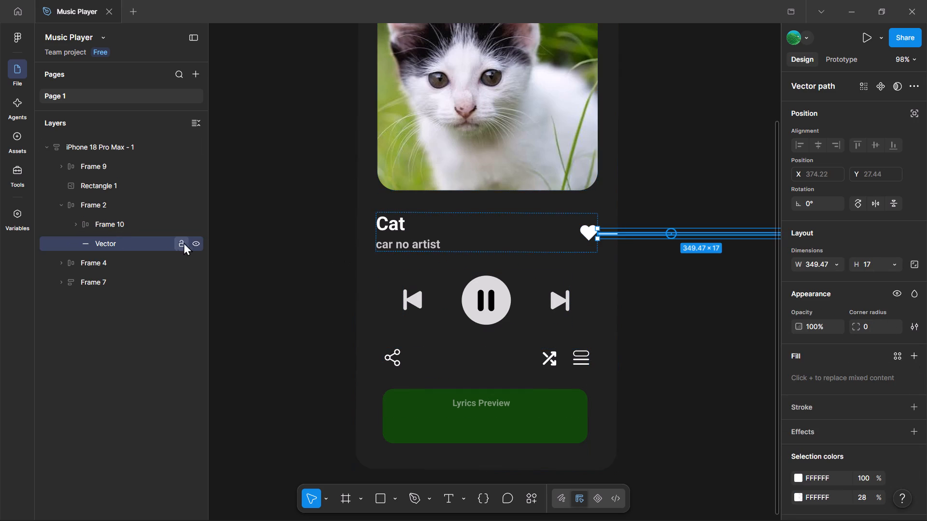
Set Frame 2's auto layout flow to vertical so the progress bar stacks beneath the title row.
{"action": "scroll", "coordinate": [865, 295], "scroll_direction": "down", "scroll_amount": 1}
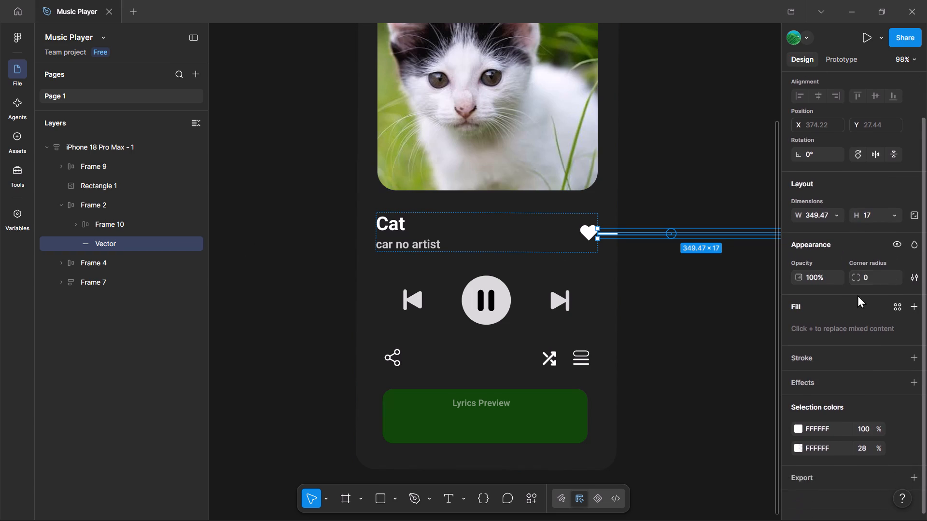
{"action": "scroll", "coordinate": [860, 295], "scroll_direction": "up", "scroll_amount": 3}
{"action": "scroll", "coordinate": [860, 293], "scroll_direction": "down", "scroll_amount": 4}
{"action": "scroll", "coordinate": [860, 293], "scroll_direction": "up", "scroll_amount": 2}
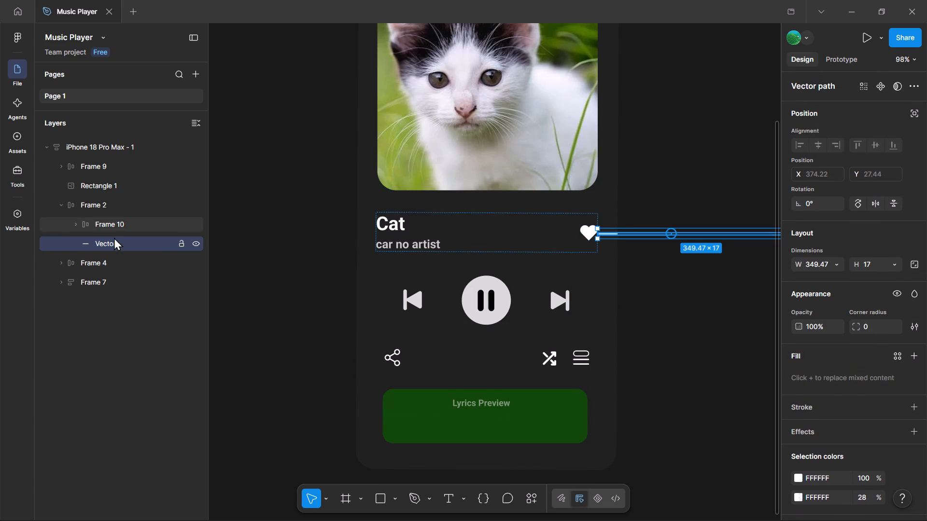
{"action": "left_click", "coordinate": [118, 205]}
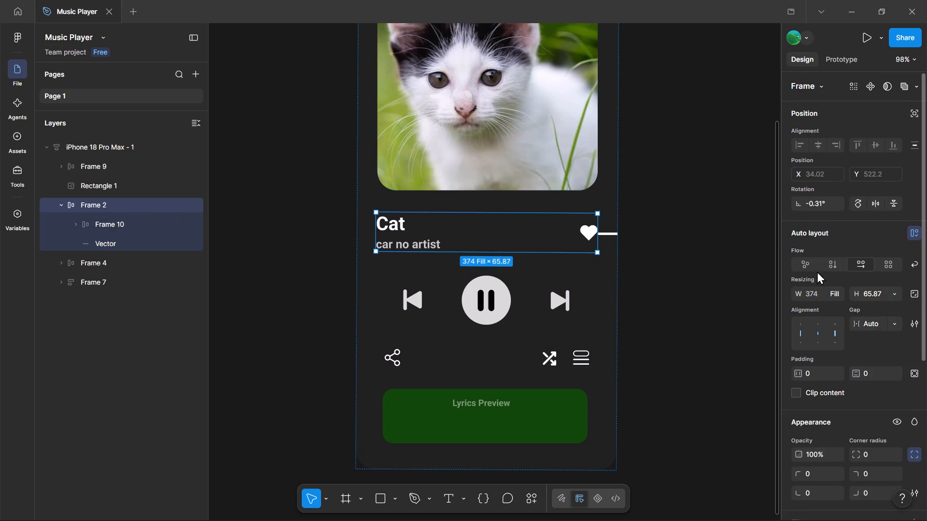
{"action": "left_click", "coordinate": [830, 262]}
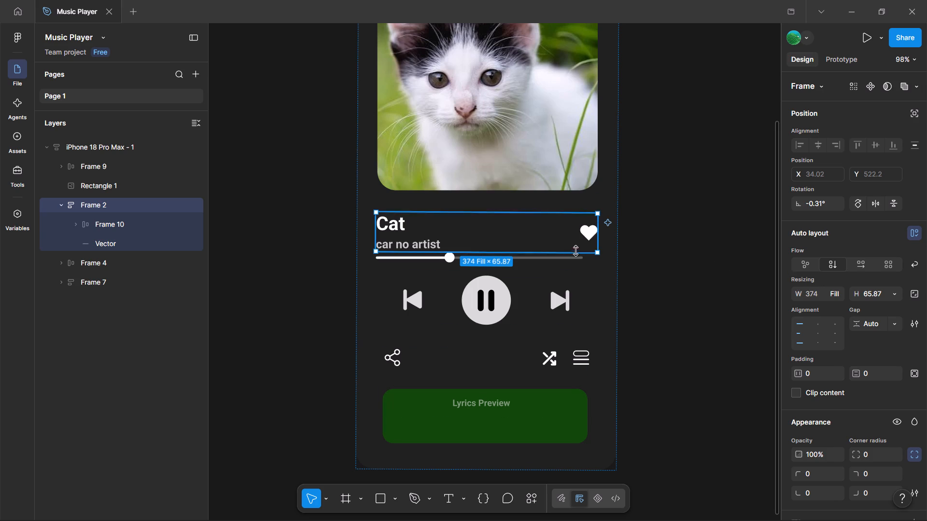
Make Frame 2 taller from its bottom edge, fine-tuning the gap between the artist name and the progress bar.
{"action": "left_click_drag", "start_coordinate": [574, 252], "coordinate": [566, 263]}
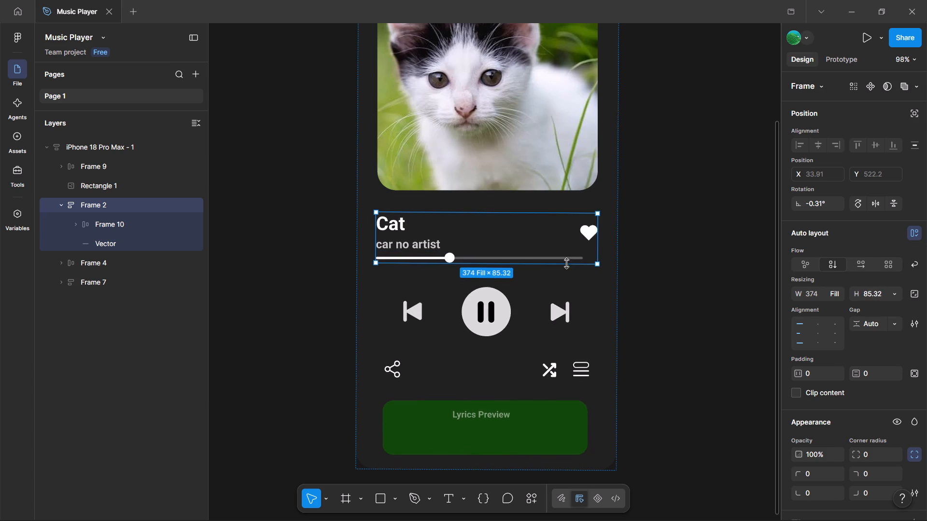
{"action": "left_click_drag", "start_coordinate": [566, 263], "coordinate": [566, 301]}
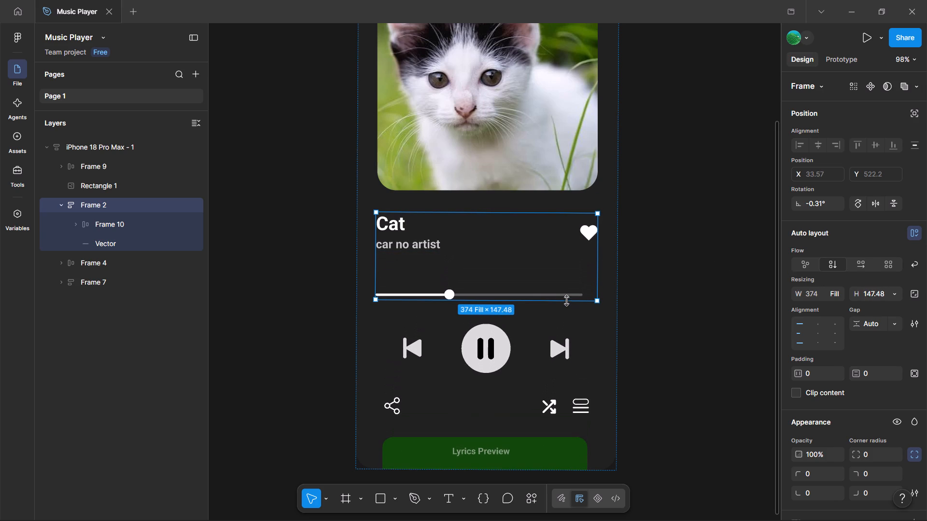
{"action": "left_click_drag", "start_coordinate": [566, 301], "coordinate": [566, 298]}
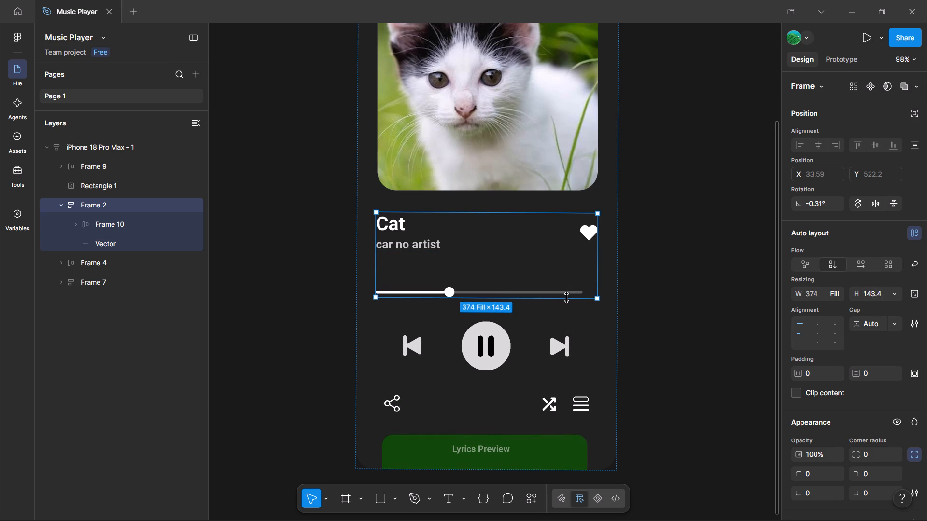
{"action": "left_click_drag", "start_coordinate": [566, 298], "coordinate": [568, 298]}
{"action": "left_click", "coordinate": [666, 283]}
{"action": "scroll", "coordinate": [673, 280], "scroll_direction": "down", "scroll_amount": 4}
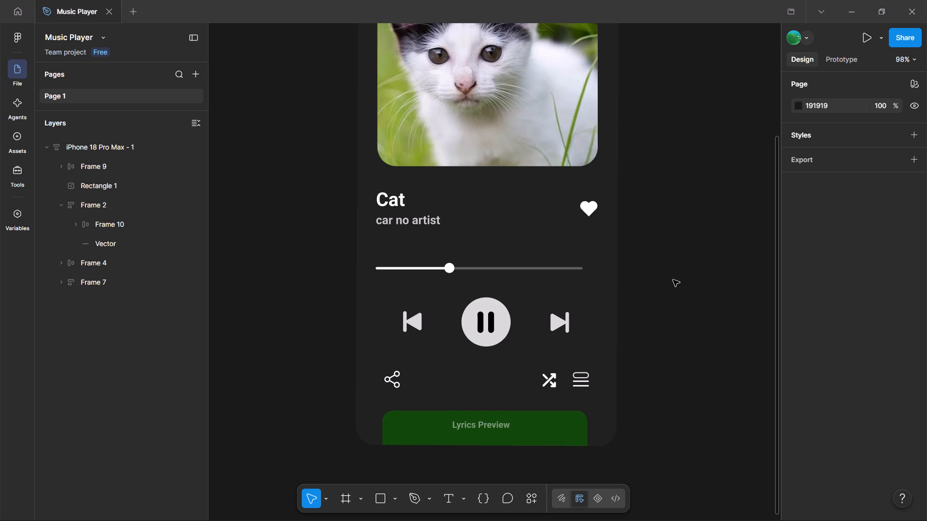
{"action": "scroll", "coordinate": [673, 280], "scroll_direction": "down", "scroll_amount": 1}
{"action": "left_click", "coordinate": [476, 240]}
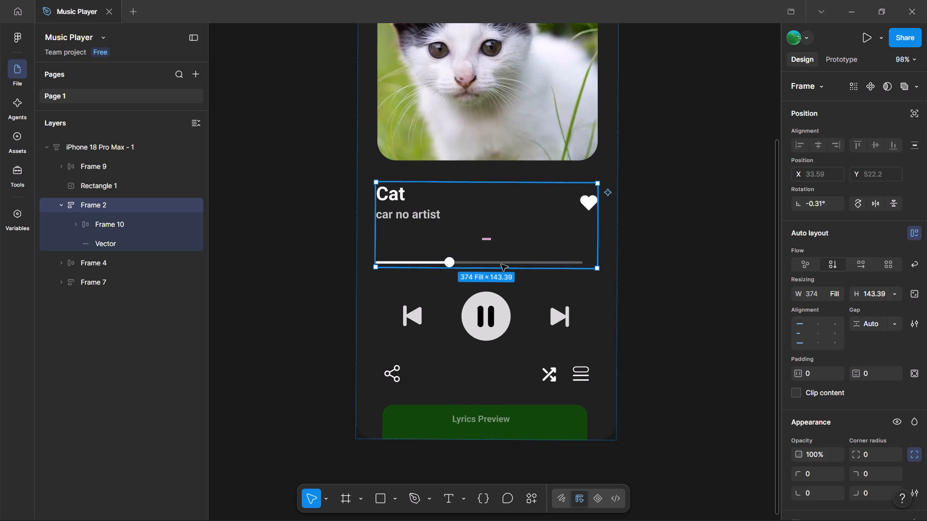
{"action": "left_click_drag", "start_coordinate": [506, 269], "coordinate": [506, 260]}
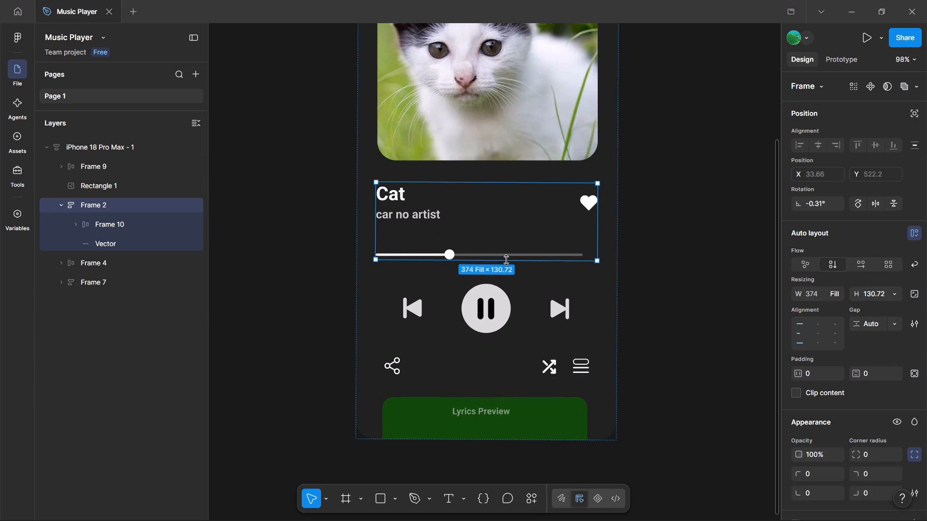
{"action": "left_click_drag", "start_coordinate": [506, 260], "coordinate": [505, 261]}
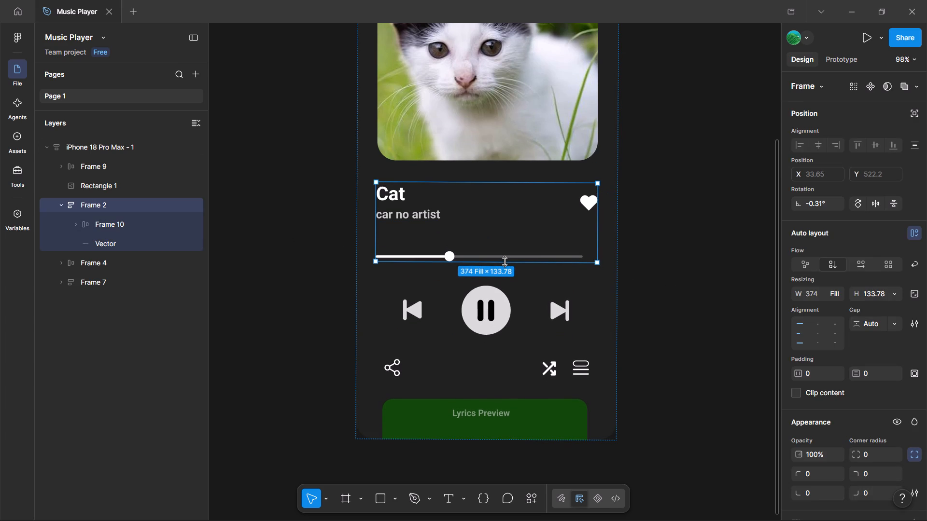
{"action": "left_click_drag", "start_coordinate": [505, 261], "coordinate": [502, 266]}
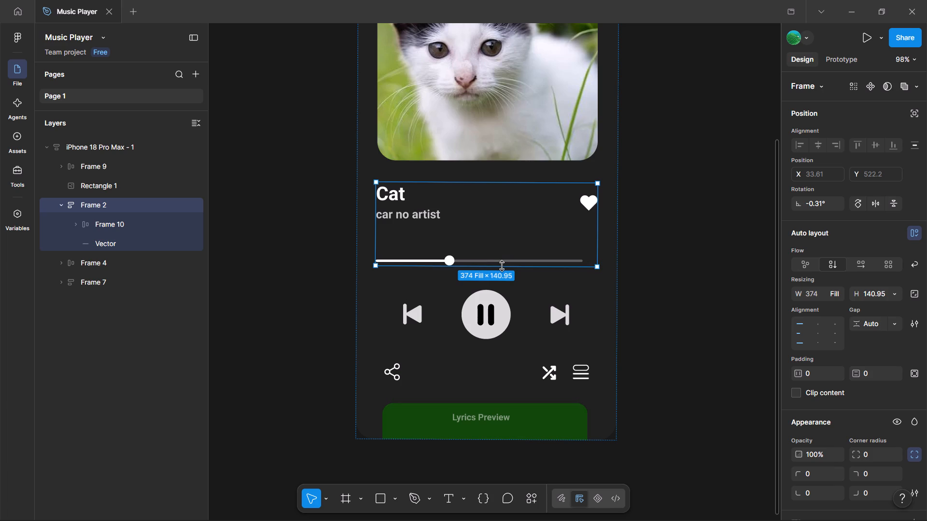
{"action": "left_click_drag", "start_coordinate": [502, 266], "coordinate": [503, 263]}
{"action": "left_click", "coordinate": [684, 245]}
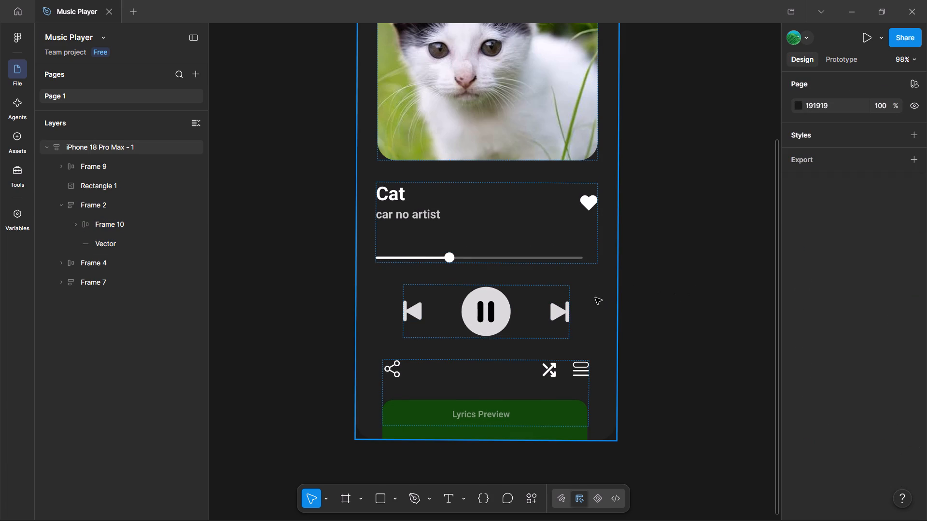
Collapse Frame 2 in the layer tree.
{"action": "left_click_drag", "start_coordinate": [328, 290], "coordinate": [333, 291]}
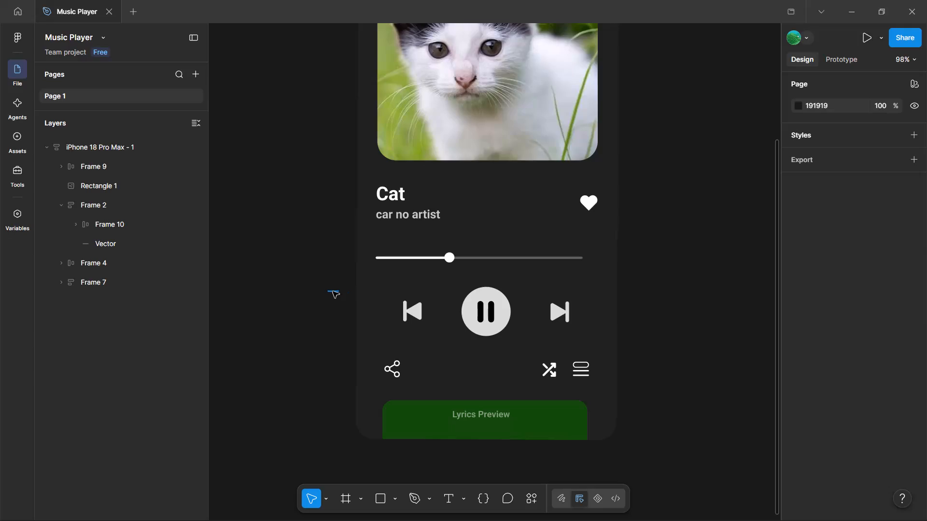
{"action": "left_click_drag", "start_coordinate": [333, 291], "coordinate": [310, 291]}
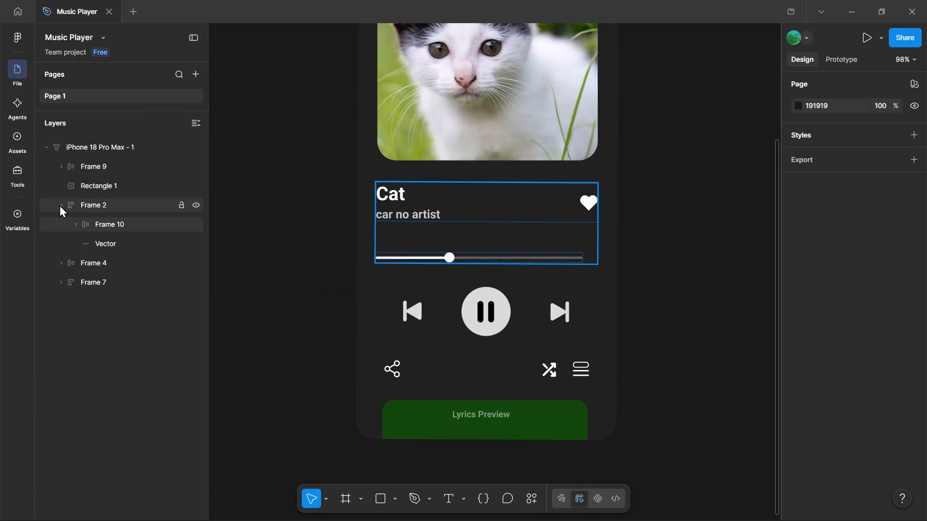
{"action": "left_click", "coordinate": [59, 205]}
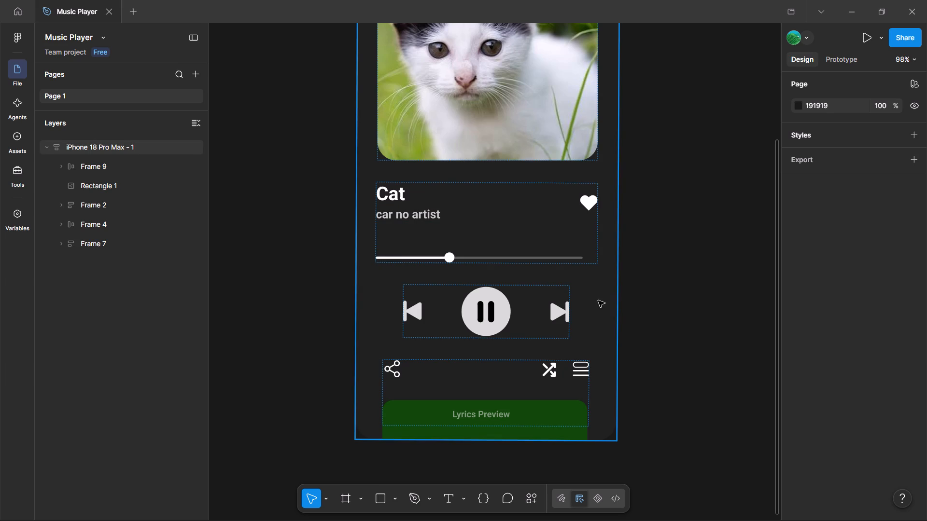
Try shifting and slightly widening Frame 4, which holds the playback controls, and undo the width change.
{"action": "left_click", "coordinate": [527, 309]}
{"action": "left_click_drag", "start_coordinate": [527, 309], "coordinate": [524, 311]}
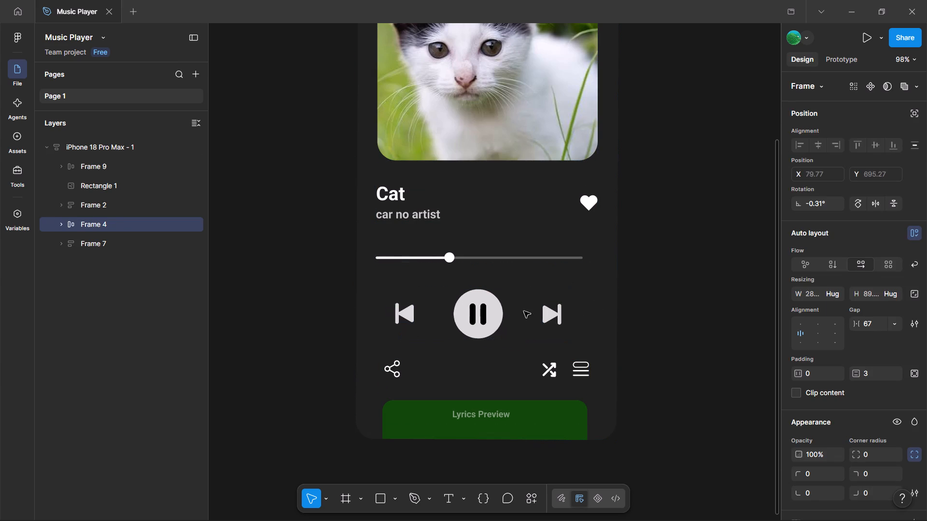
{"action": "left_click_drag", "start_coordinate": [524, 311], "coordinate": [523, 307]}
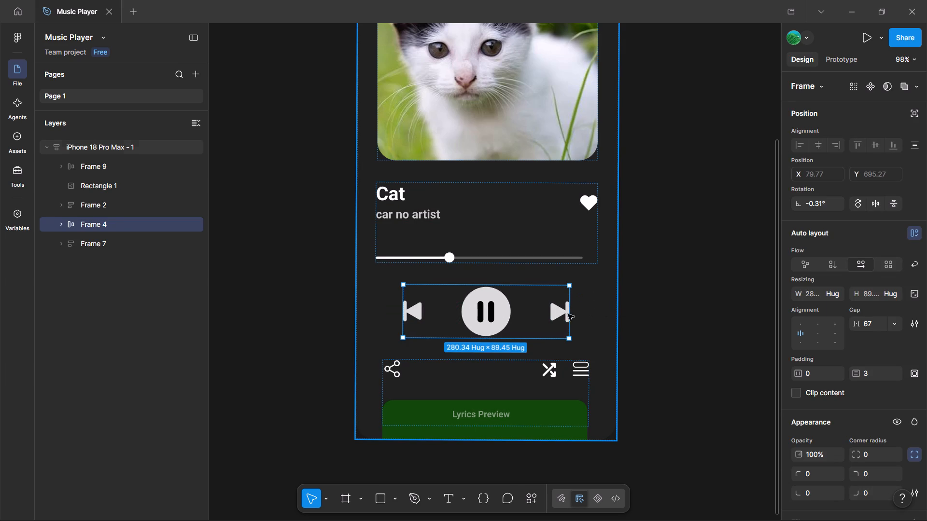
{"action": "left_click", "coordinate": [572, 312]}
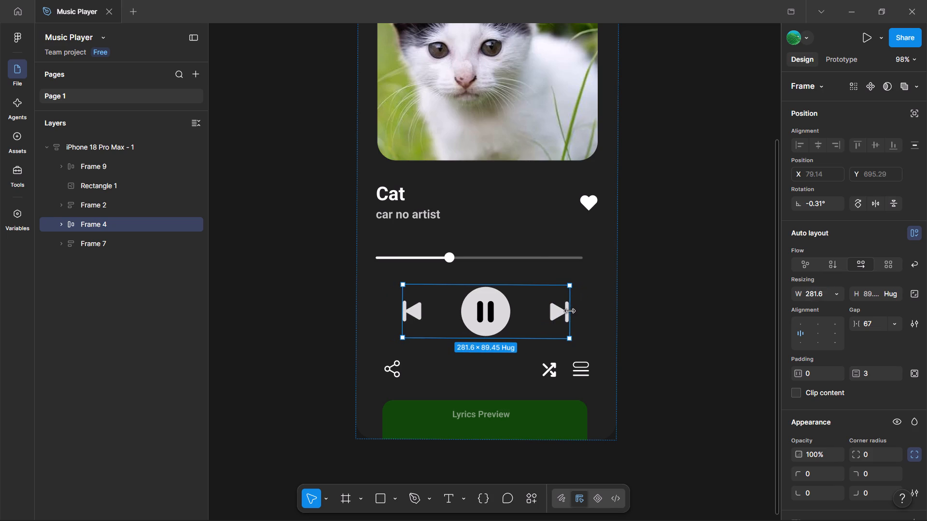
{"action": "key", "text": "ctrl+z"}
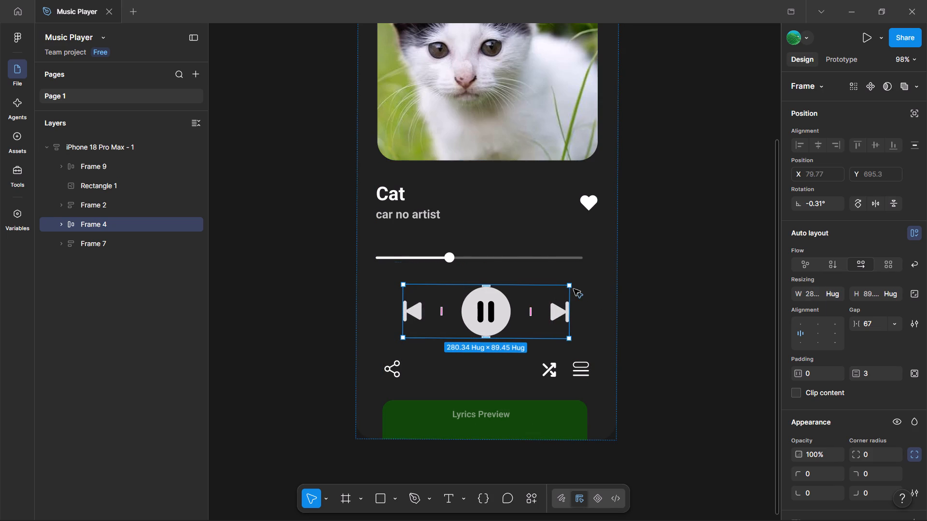
Send the AI agent the request "center is horizontally" for the playback controls in Frame 4.
{"action": "left_click", "coordinate": [586, 295]}
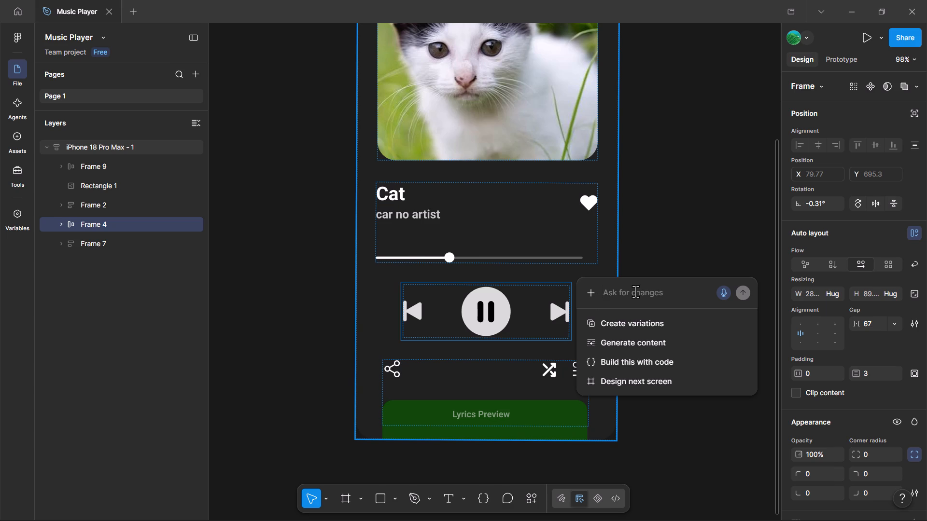
{"action": "type", "text": "center is horizontally"}
{"action": "key", "text": "Return"}
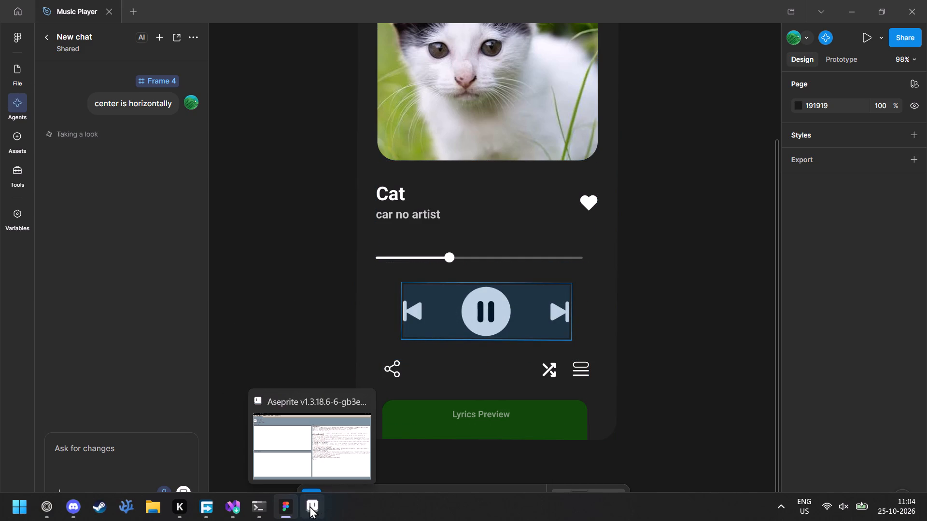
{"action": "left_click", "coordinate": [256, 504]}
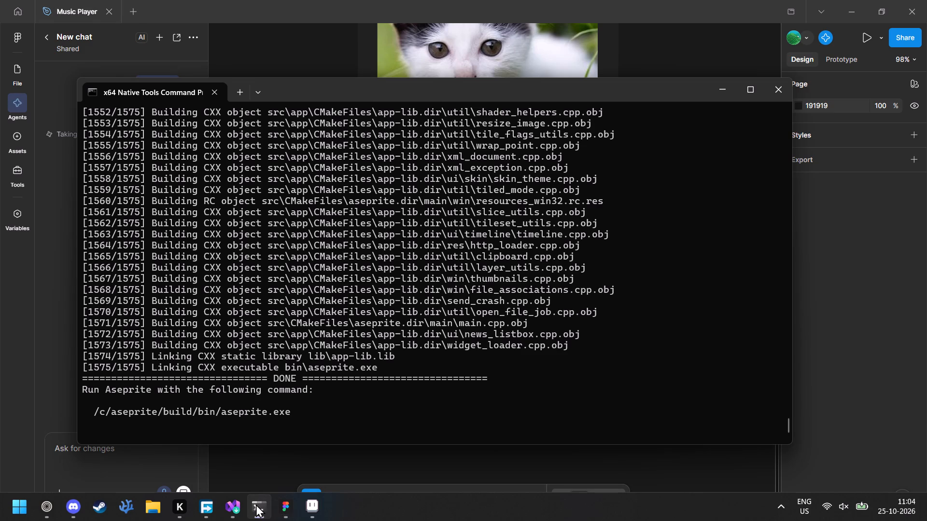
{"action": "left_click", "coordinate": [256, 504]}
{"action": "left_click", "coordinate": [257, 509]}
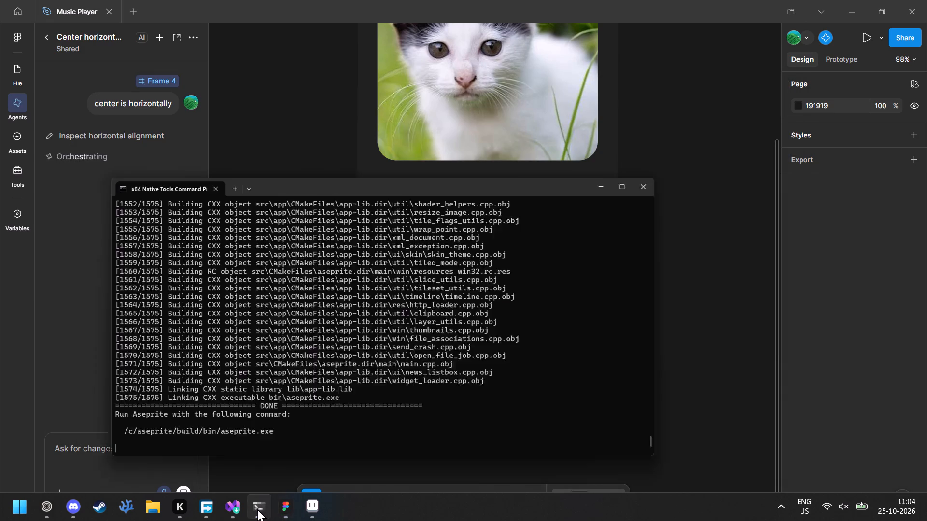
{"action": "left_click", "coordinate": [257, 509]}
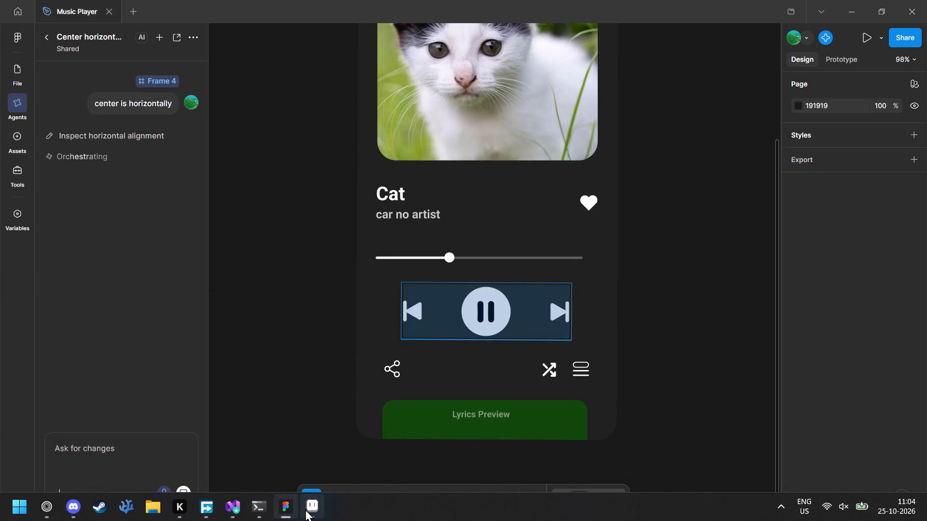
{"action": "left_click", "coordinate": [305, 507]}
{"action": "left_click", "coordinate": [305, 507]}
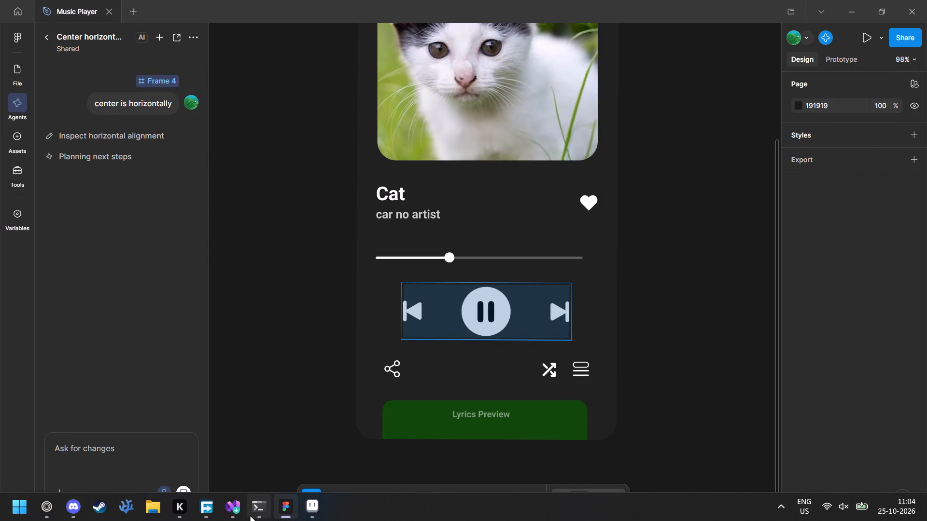
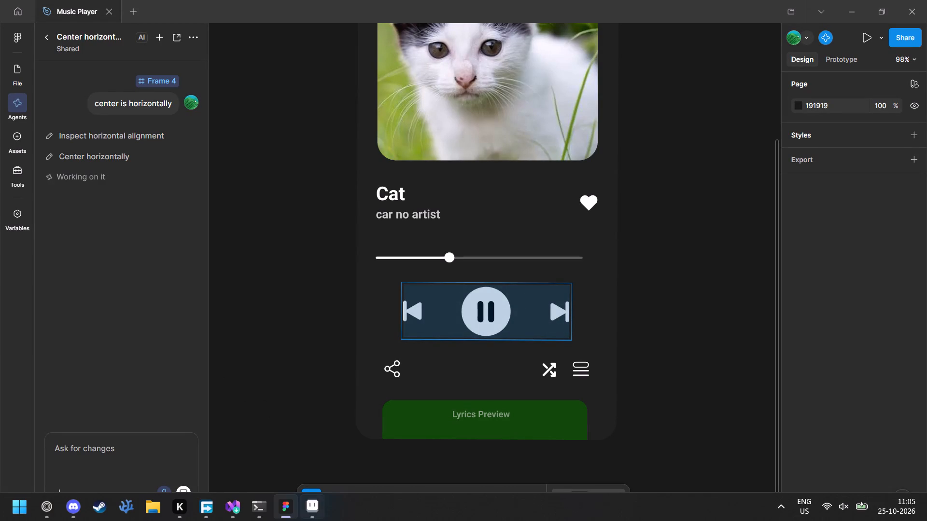
Switch to the terminal, terminate the Aseprite build batch job and close the terminal window.
{"action": "middle_click", "coordinate": [206, 513]}
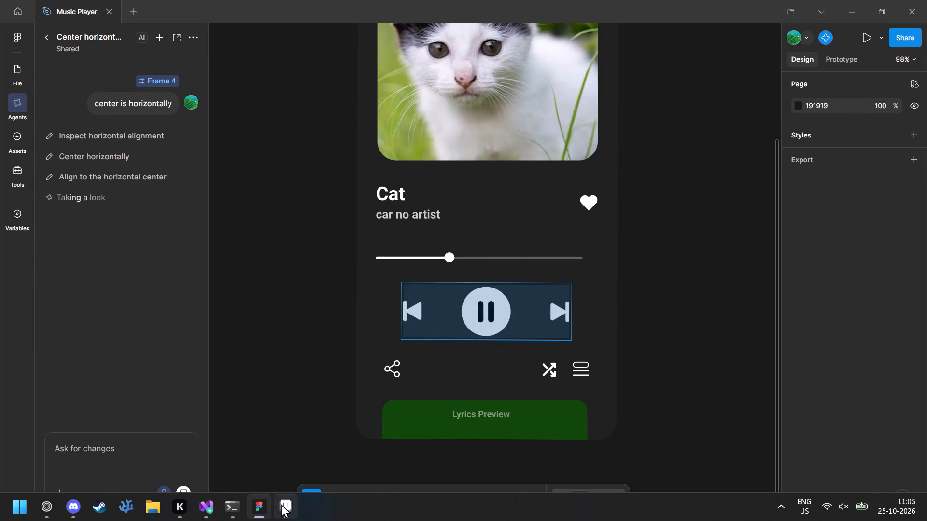
{"action": "left_click", "coordinate": [224, 504]}
{"action": "key", "text": "ctrl+c"}
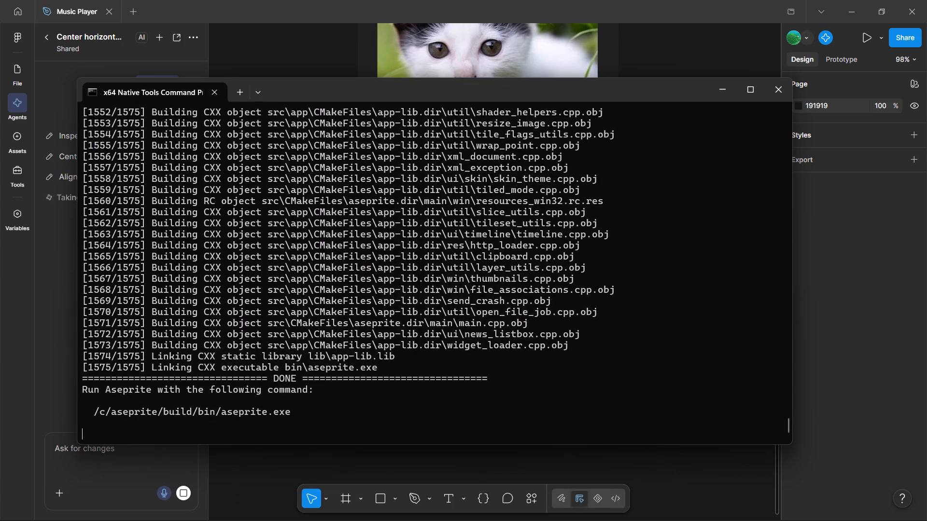
{"action": "key", "text": "y"}
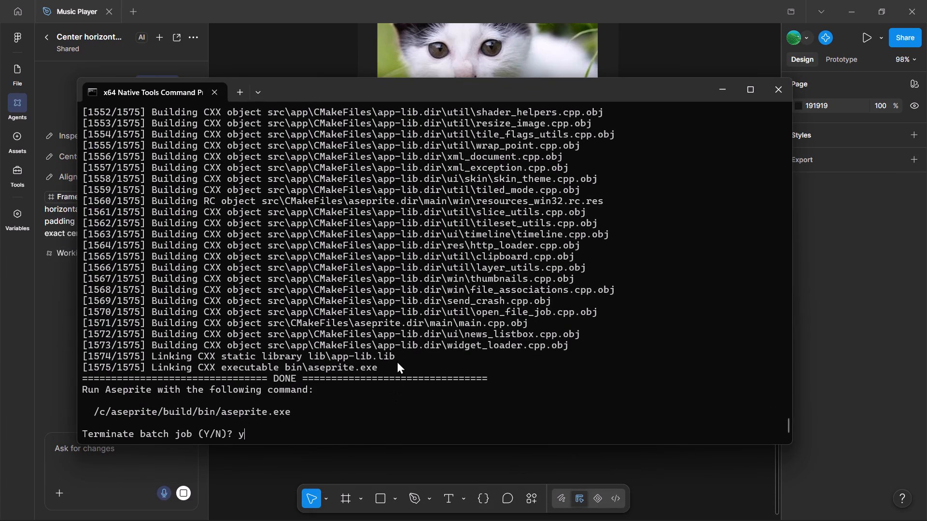
{"action": "key", "text": "Return"}
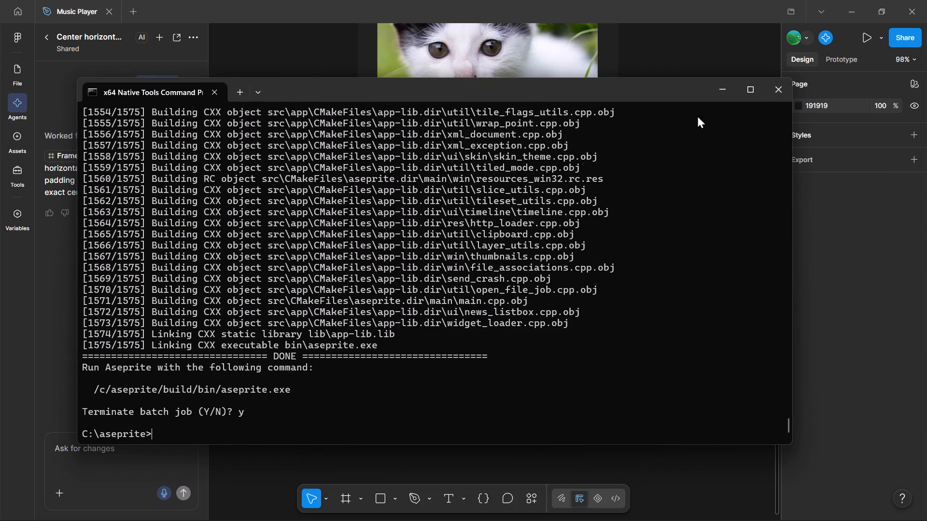
{"action": "left_click", "coordinate": [773, 81]}
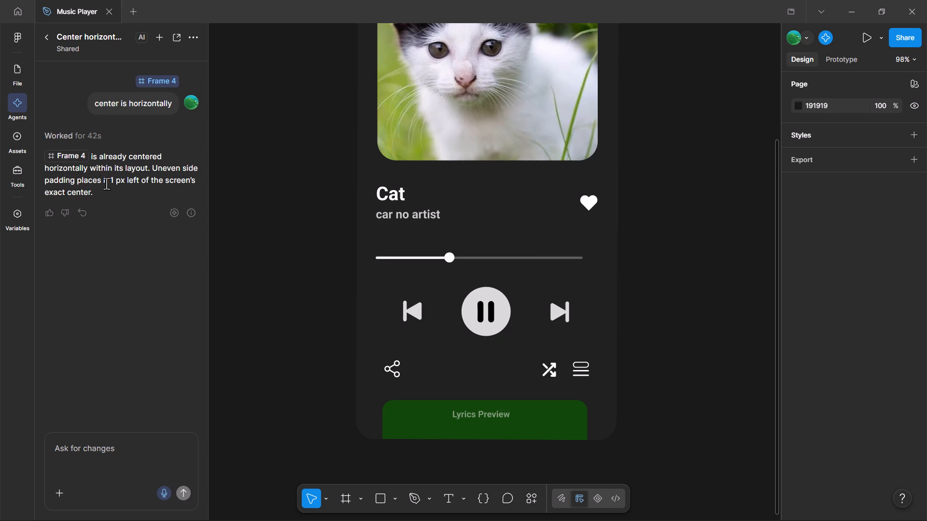
Return from the AI agent chat to the file's pages and layers.
{"action": "left_click", "coordinate": [9, 70]}
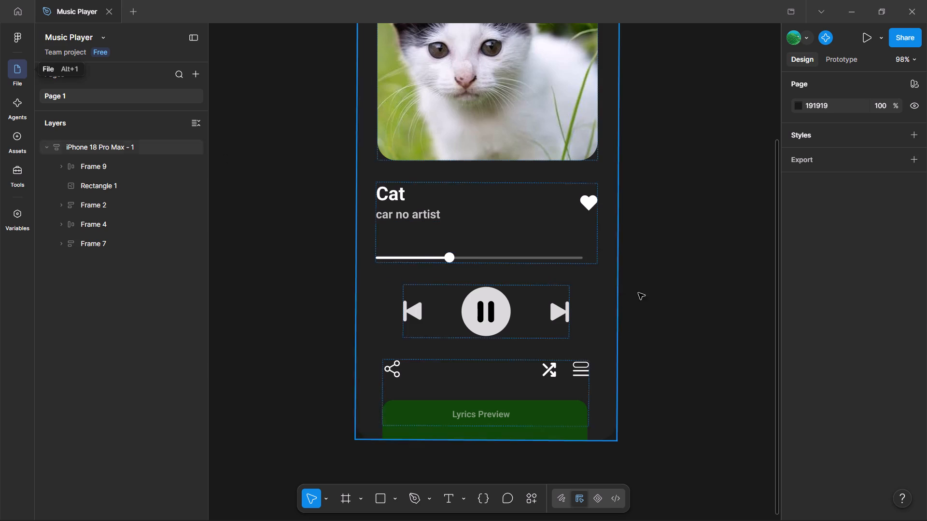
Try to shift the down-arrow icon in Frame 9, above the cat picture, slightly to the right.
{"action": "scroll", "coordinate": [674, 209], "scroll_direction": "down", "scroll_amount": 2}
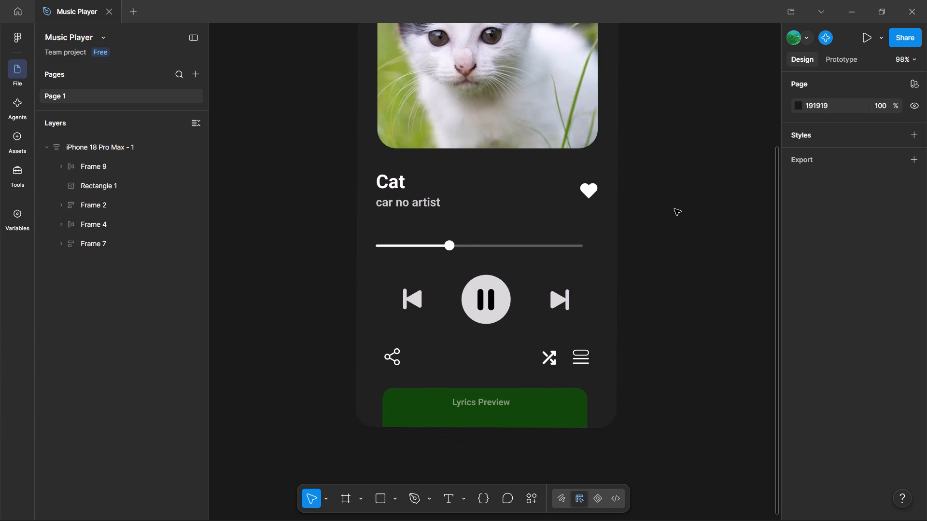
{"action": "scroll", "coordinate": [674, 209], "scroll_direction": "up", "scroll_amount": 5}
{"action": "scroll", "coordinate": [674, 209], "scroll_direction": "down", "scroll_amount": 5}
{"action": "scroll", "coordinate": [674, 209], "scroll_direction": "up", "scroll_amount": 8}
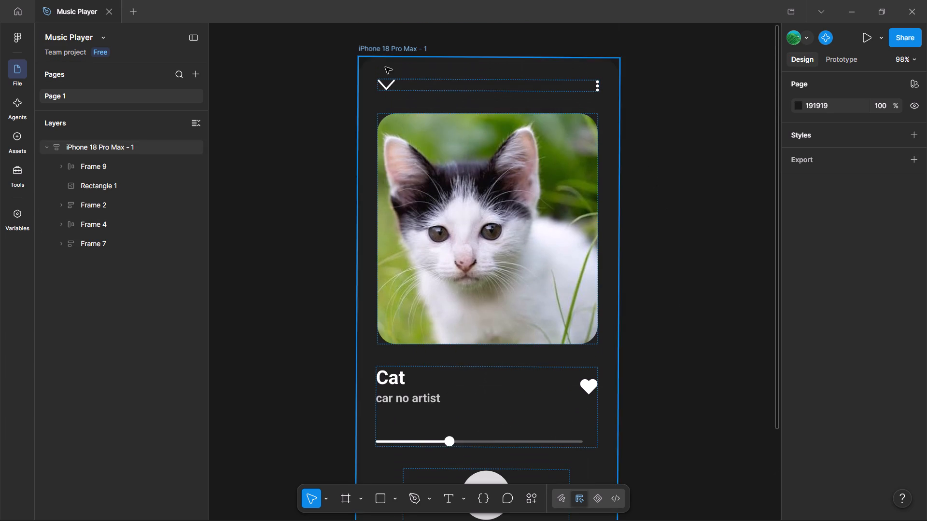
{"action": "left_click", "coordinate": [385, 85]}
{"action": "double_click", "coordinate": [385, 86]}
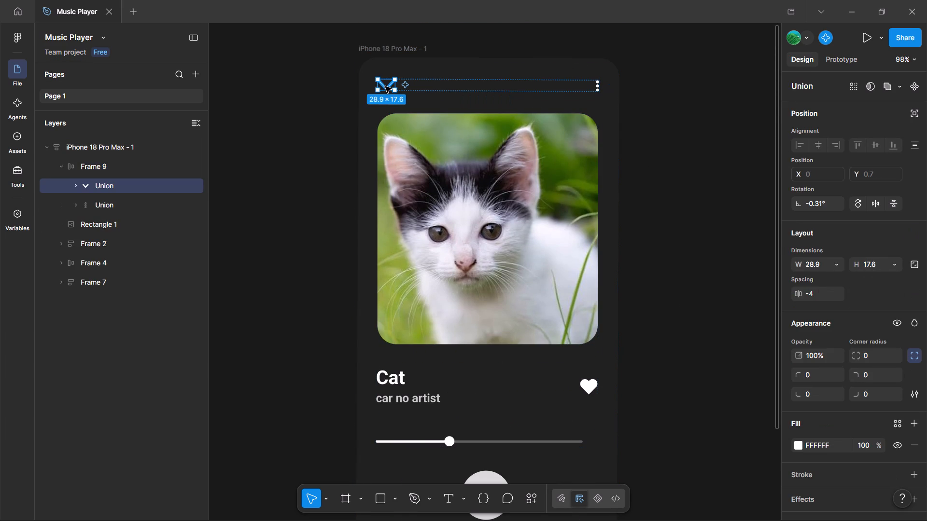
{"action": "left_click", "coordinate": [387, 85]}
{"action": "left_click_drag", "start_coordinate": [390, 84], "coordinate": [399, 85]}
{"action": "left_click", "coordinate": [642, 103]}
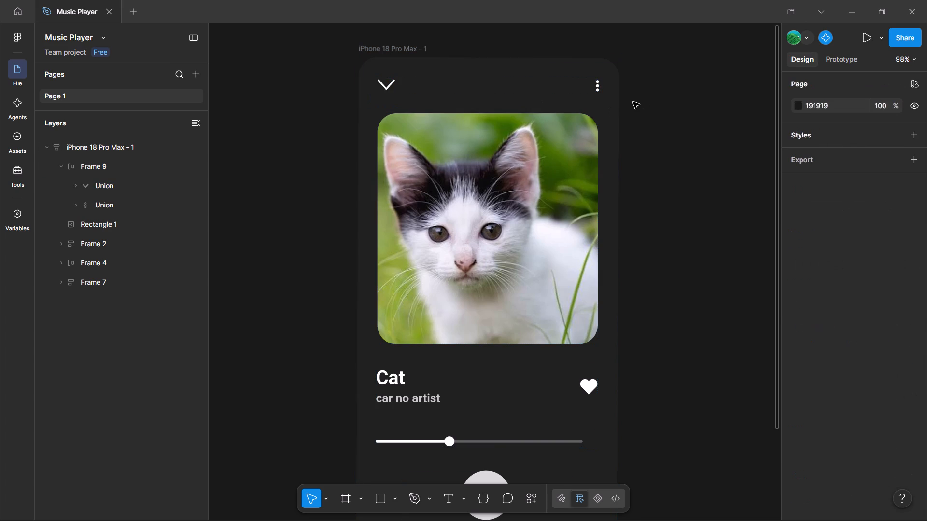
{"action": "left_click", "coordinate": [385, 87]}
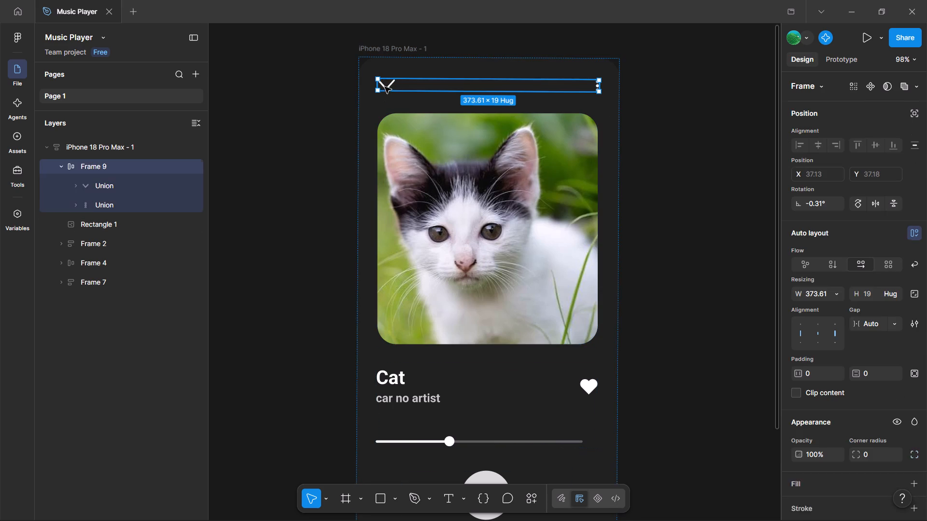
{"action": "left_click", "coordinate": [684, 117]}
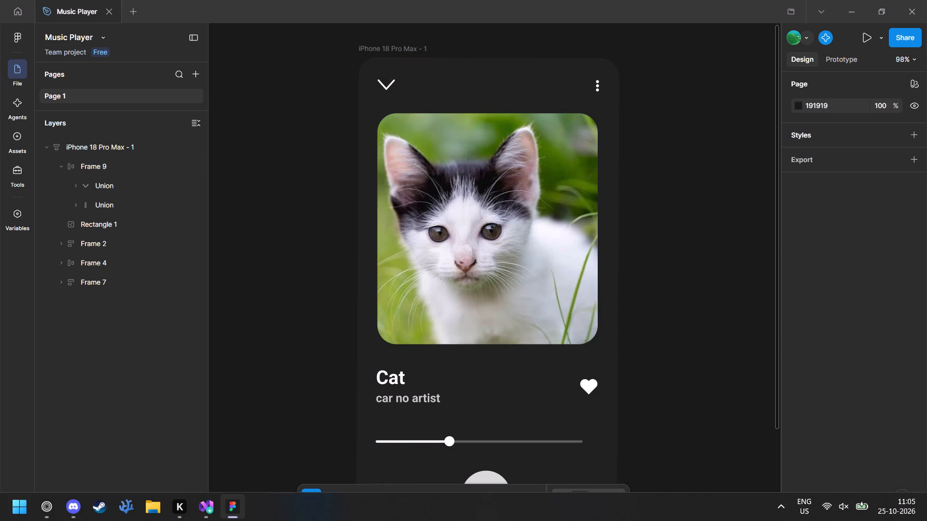